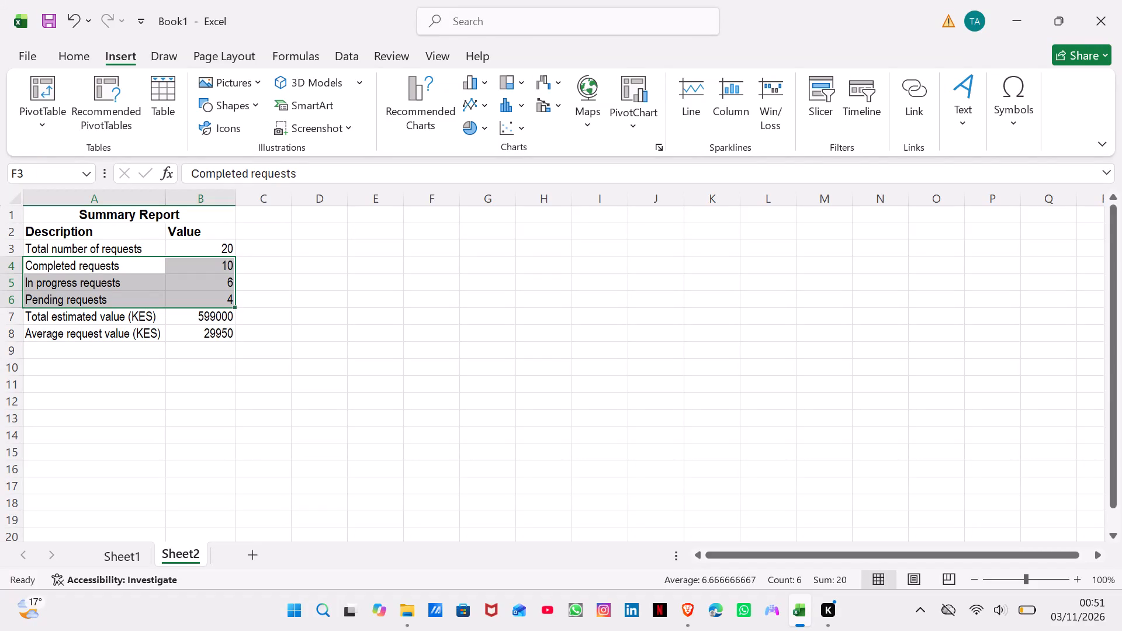
On a new worksheet, enter the headers "Procurement status" in A1 and "Number of requests" in B1.
click(247, 549)
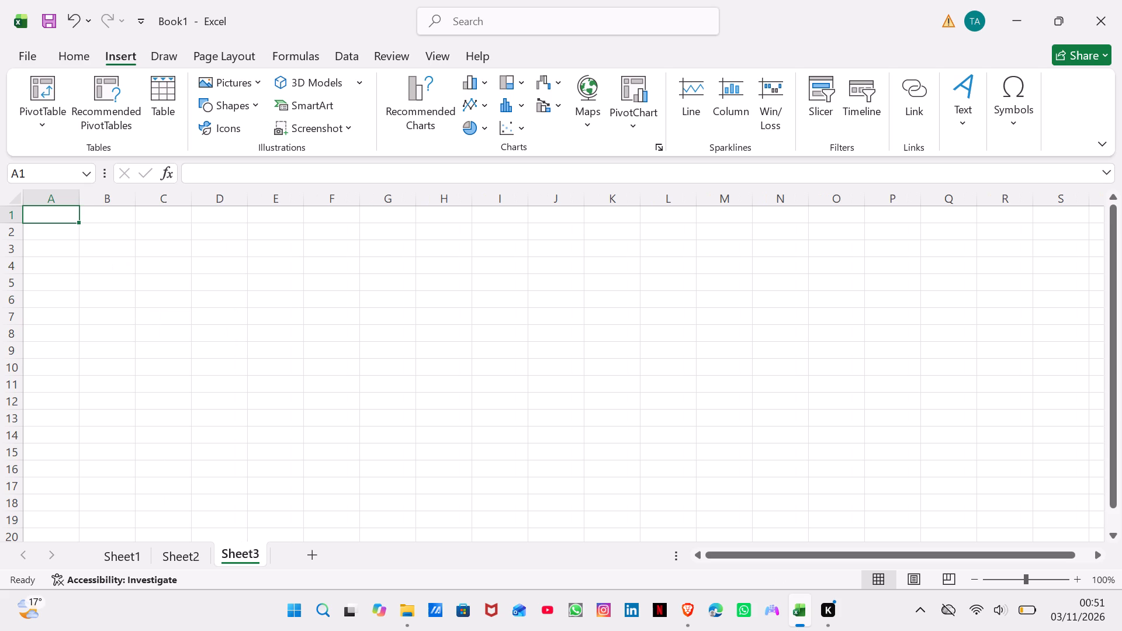
key(p)
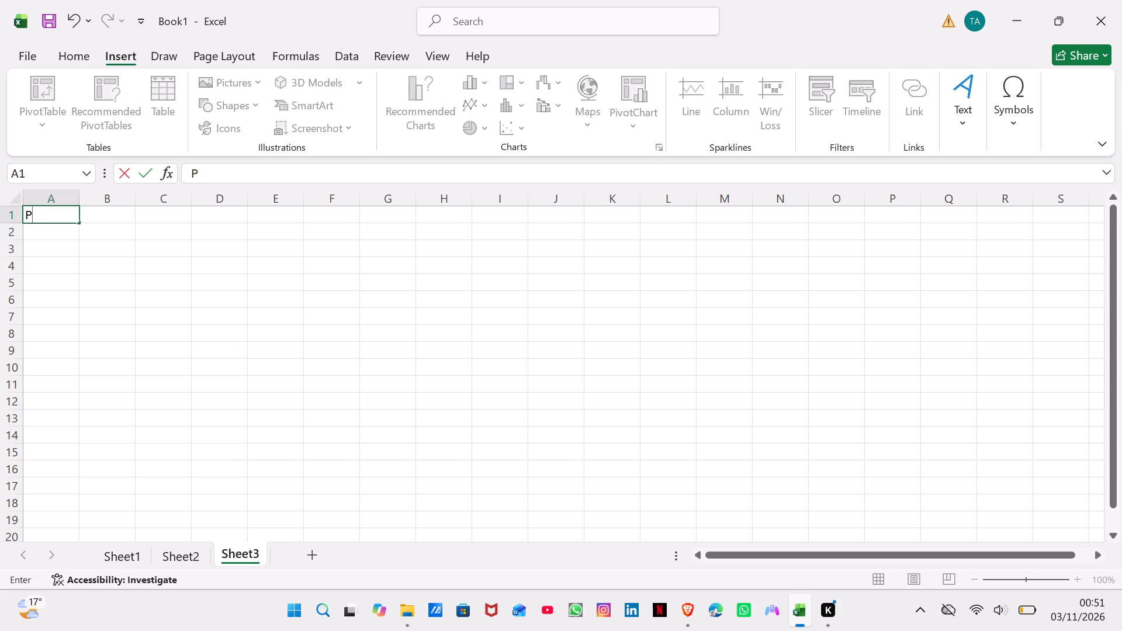
key(r)
text(ocurement s)
text(tatus)
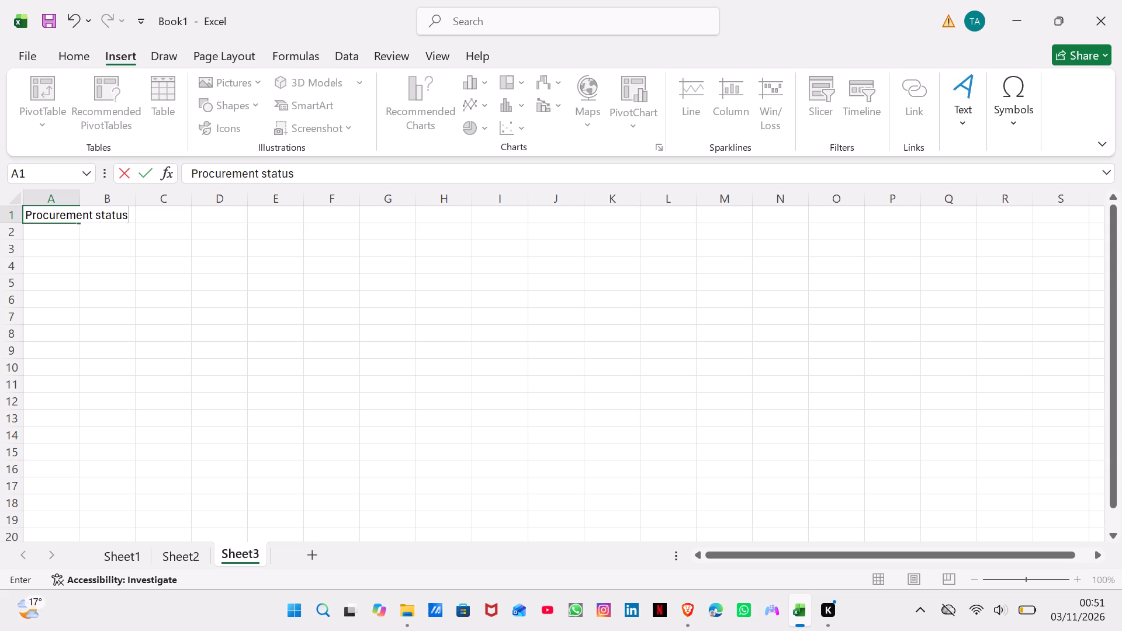
key(Right)
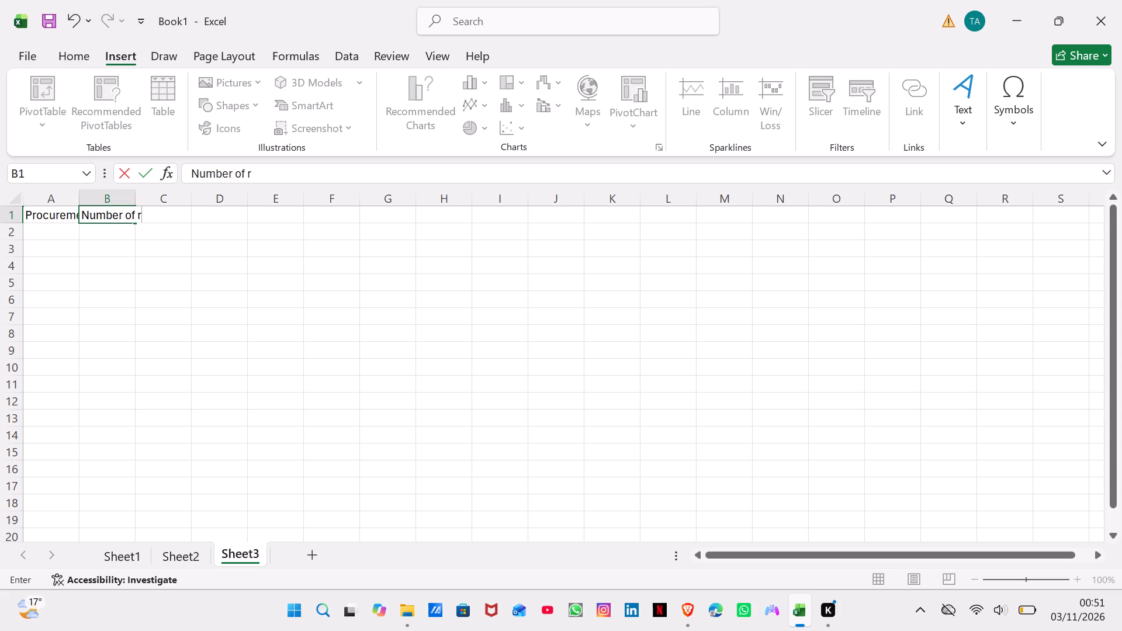
key(e)
text(quests)
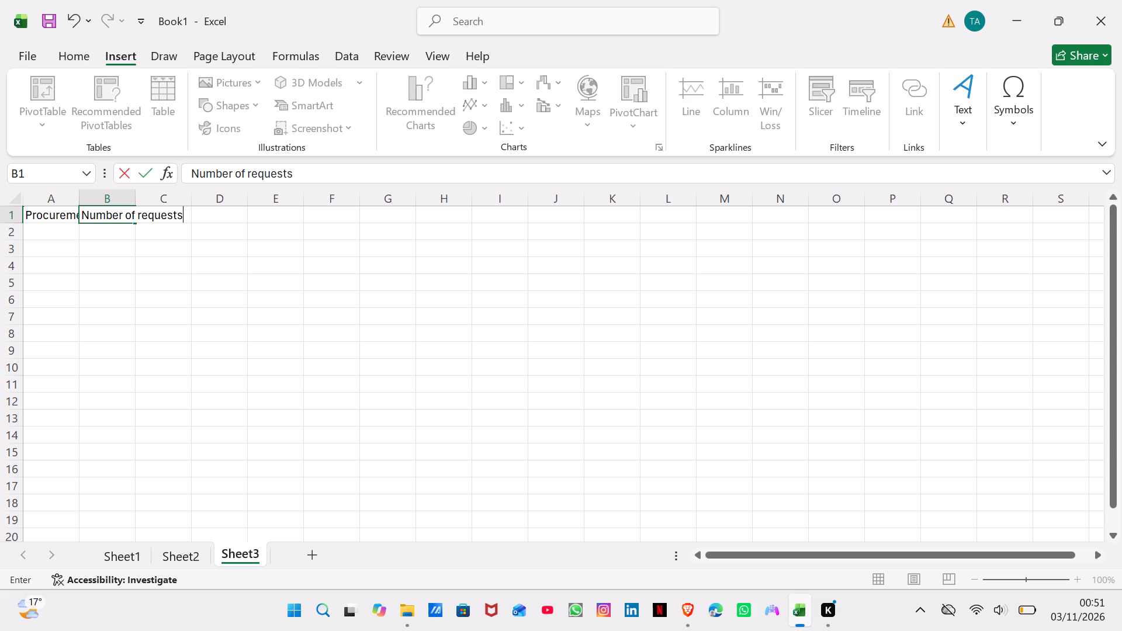
Enter the status labels Completed, In progress and Pending in cells A2 to A4.
click(37, 235)
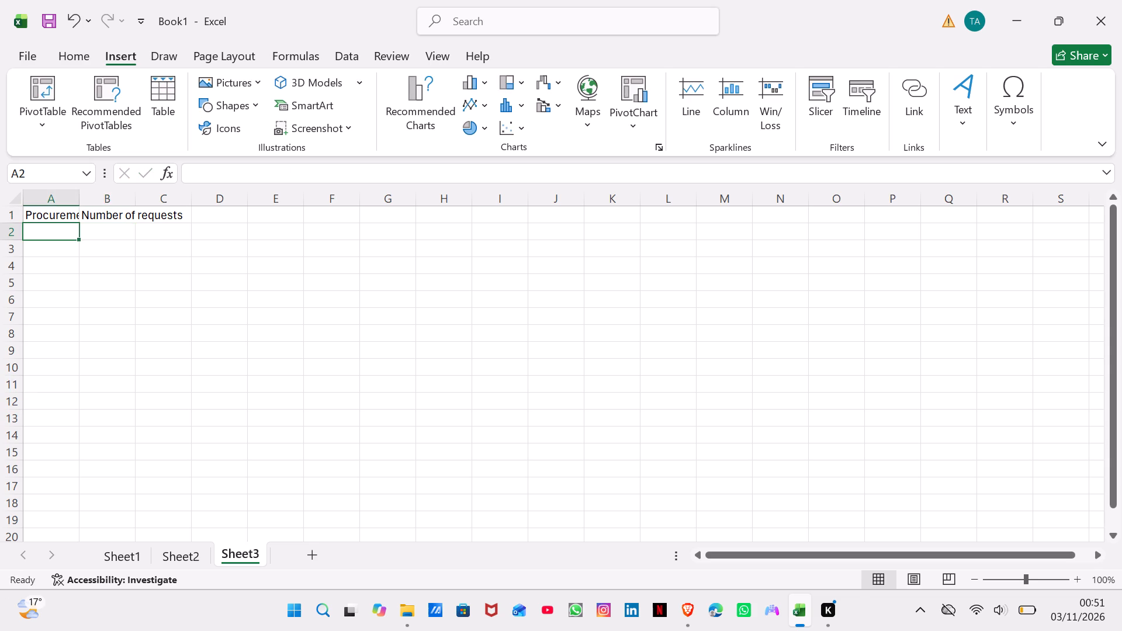
text(ompleted)
key(space)
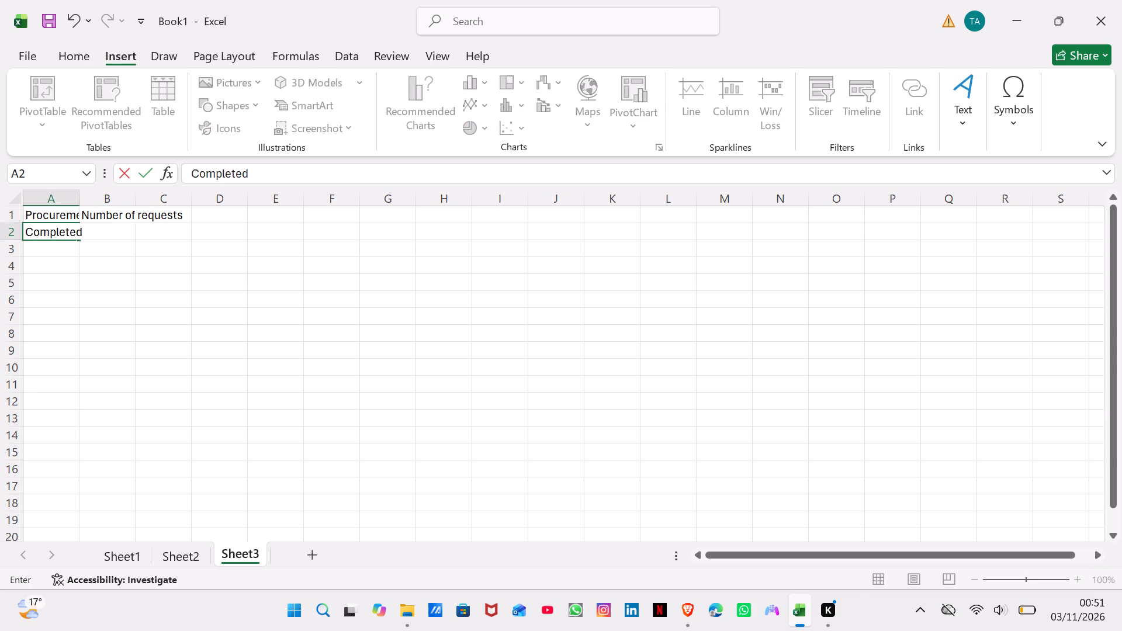
key(Down)
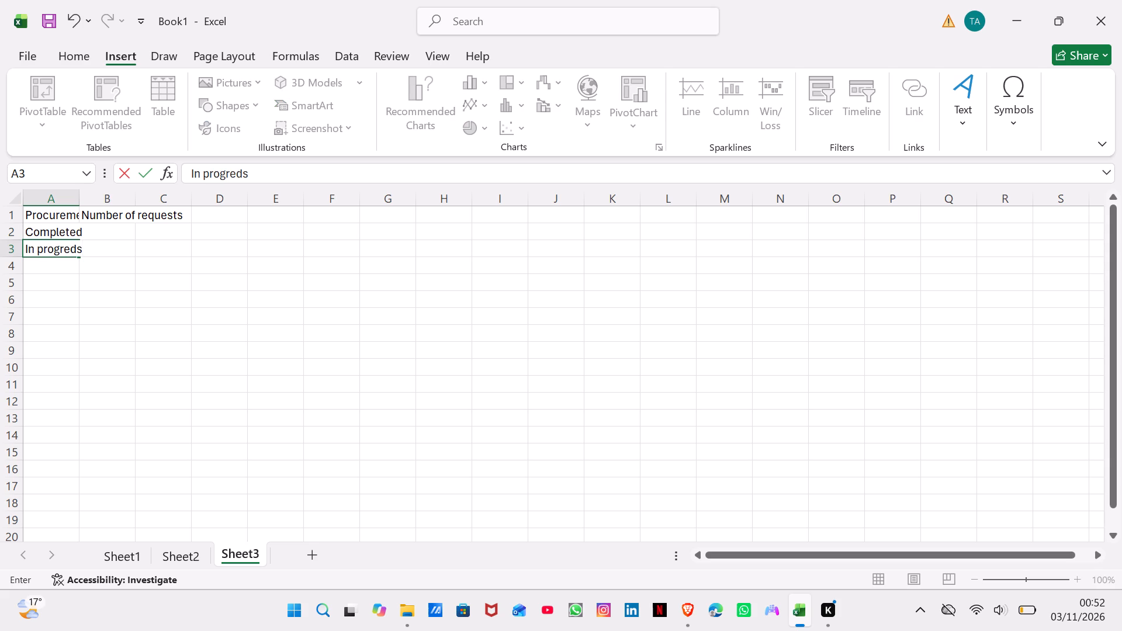
key(BackSpace)
key(BackSpace)
text(ss)
key(Down)
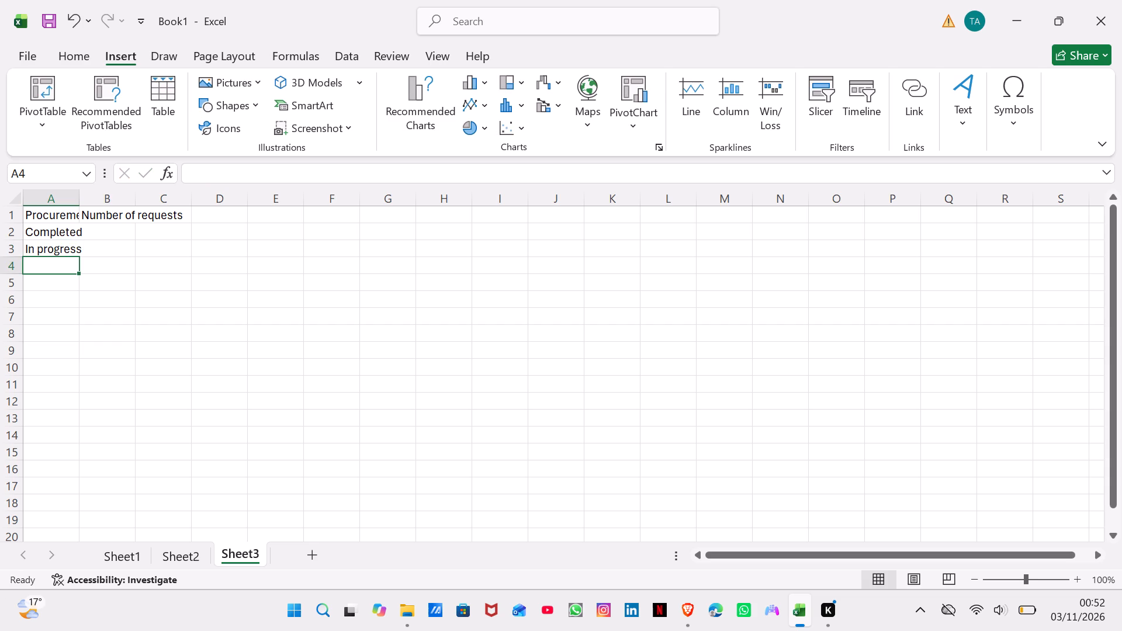
key(e)
text(nding)
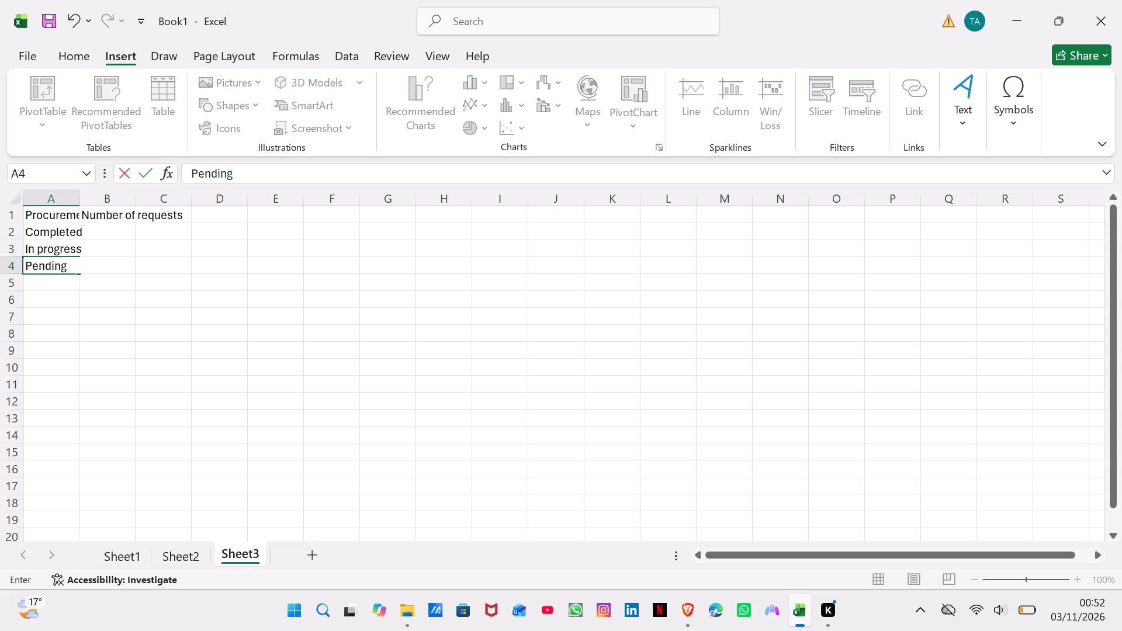
click(117, 240)
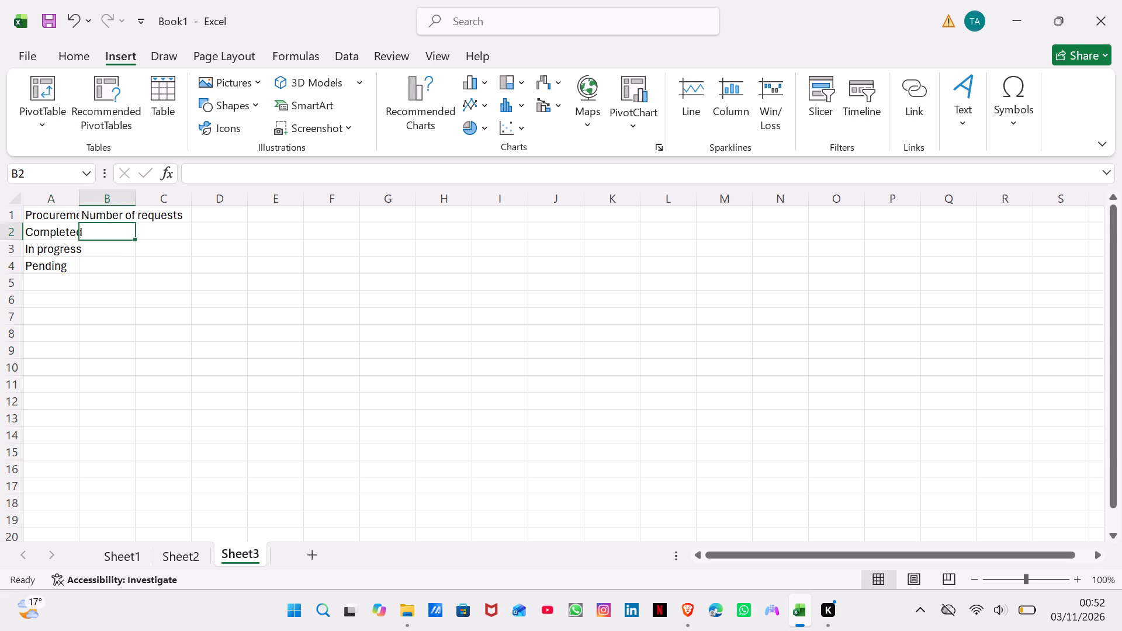
AutoFit the column widths for the range A1:B4.
drag(61, 210, 111, 264)
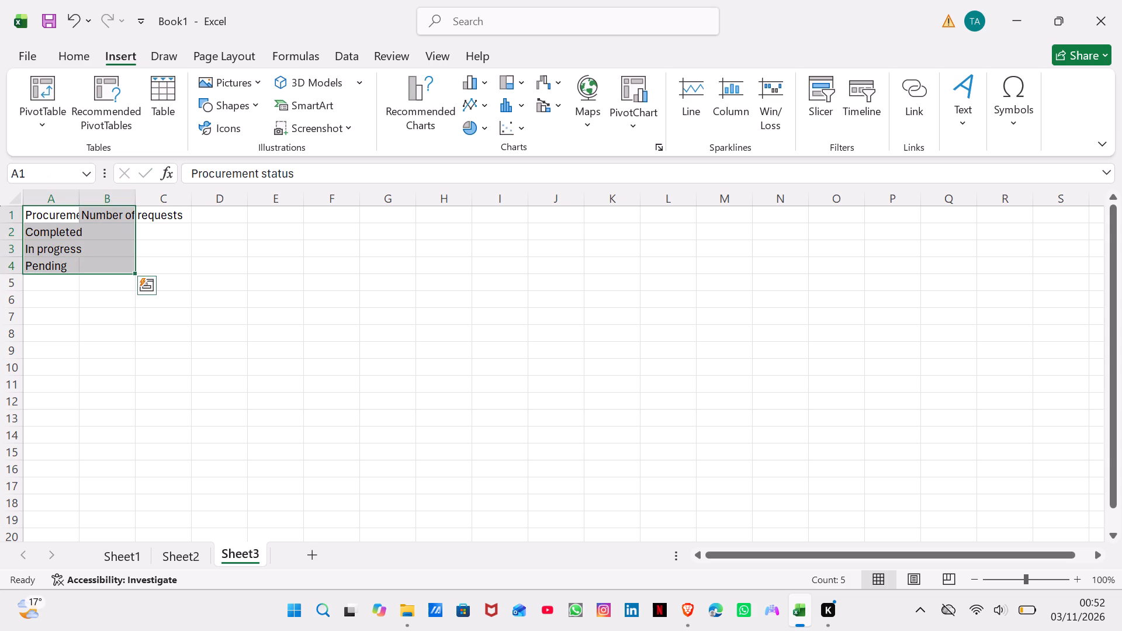
click(89, 50)
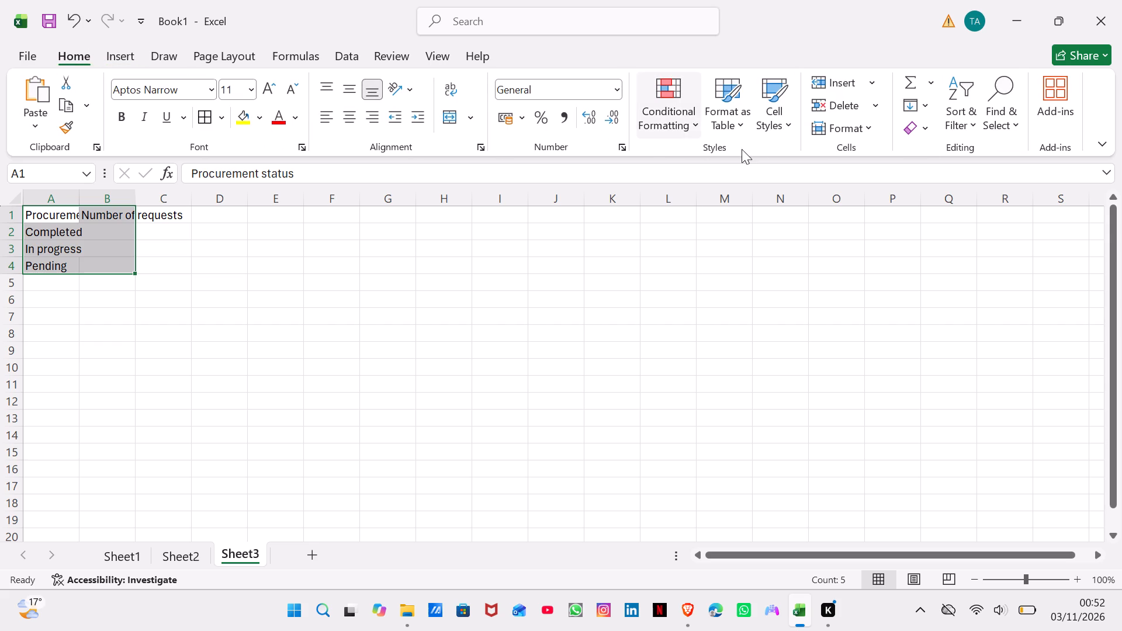
click(850, 115)
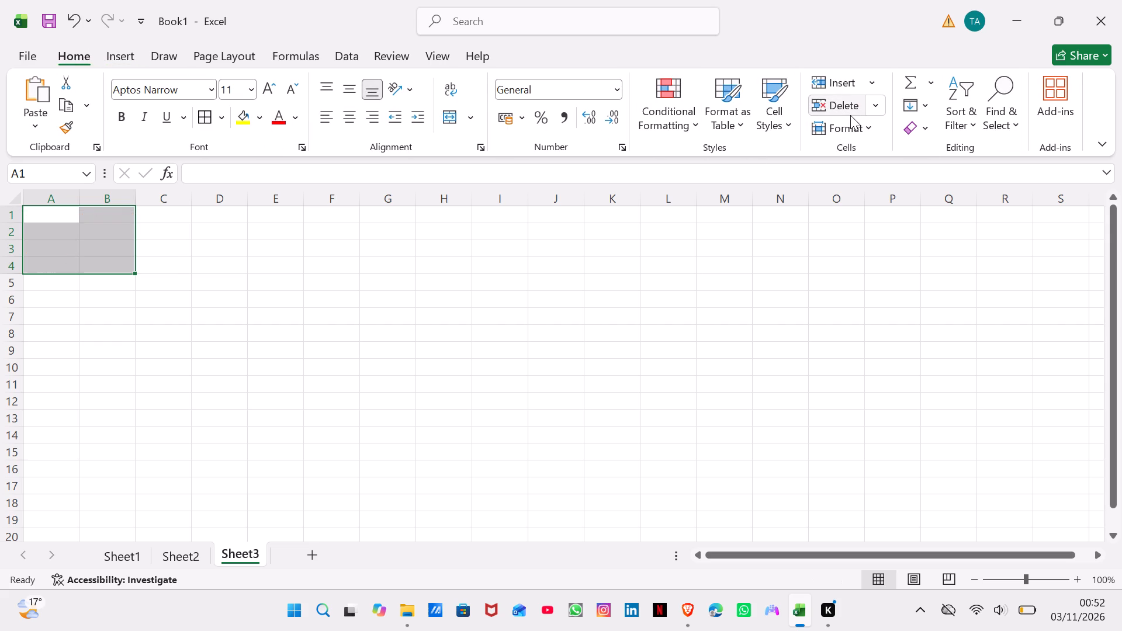
key(ctrl+z)
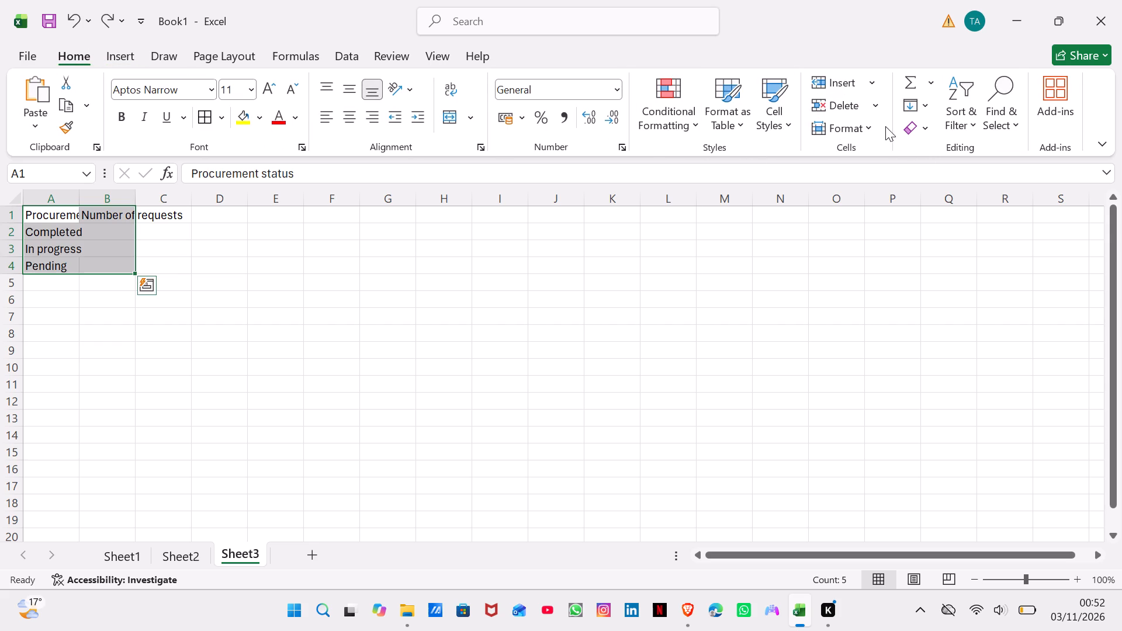
click(867, 125)
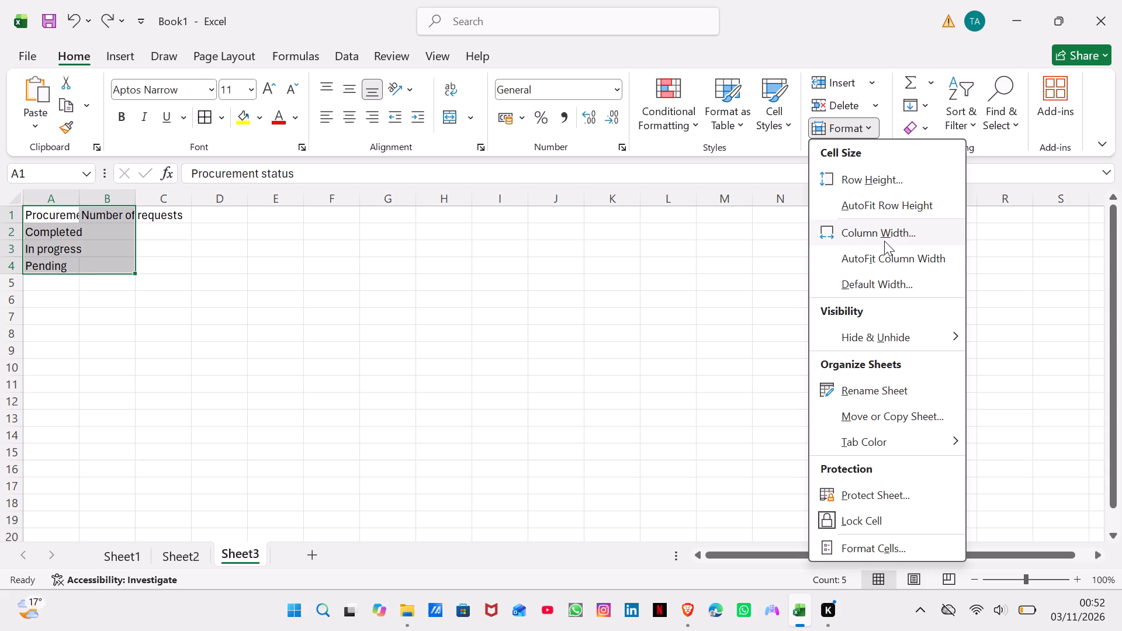
click(884, 248)
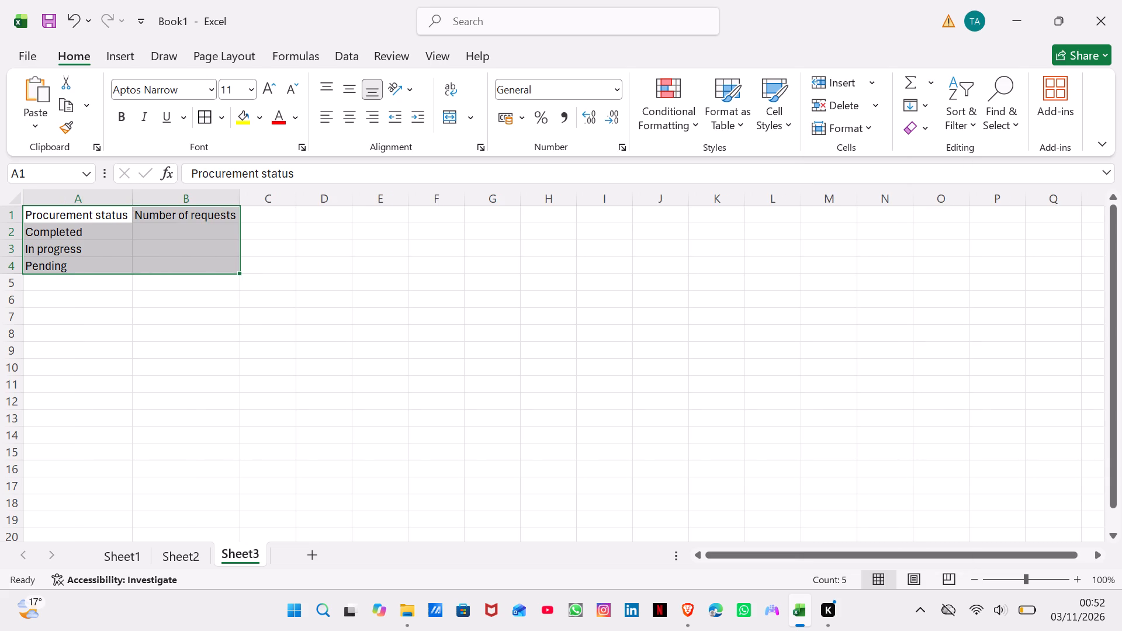
Format the header cells A1:B1 as bold in the Arial font.
click(150, 224)
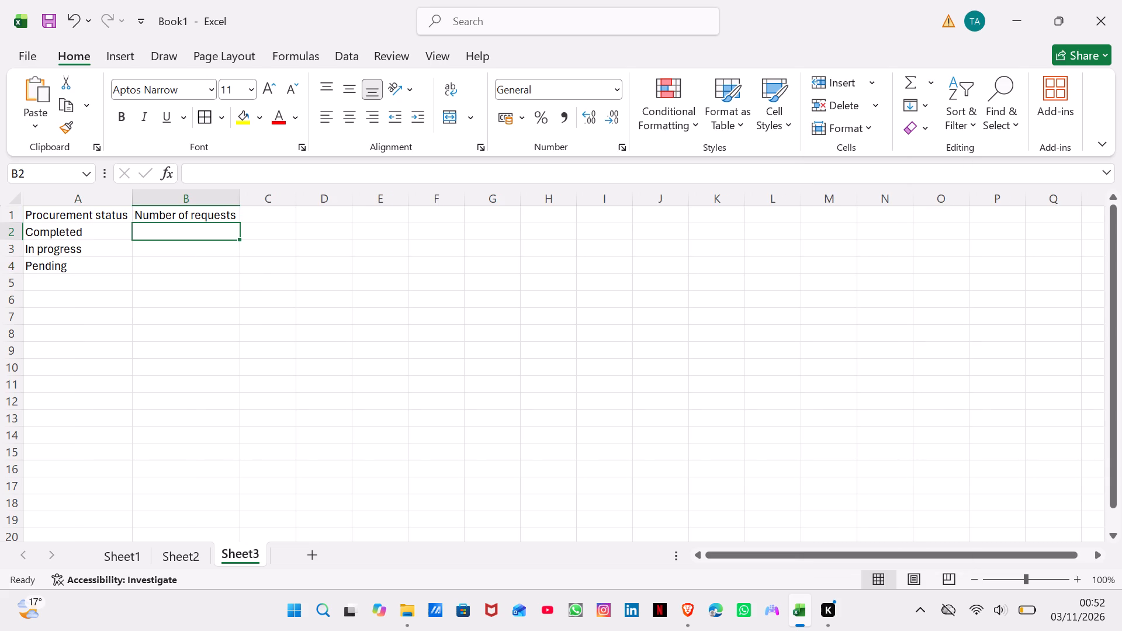
drag(96, 211, 136, 210)
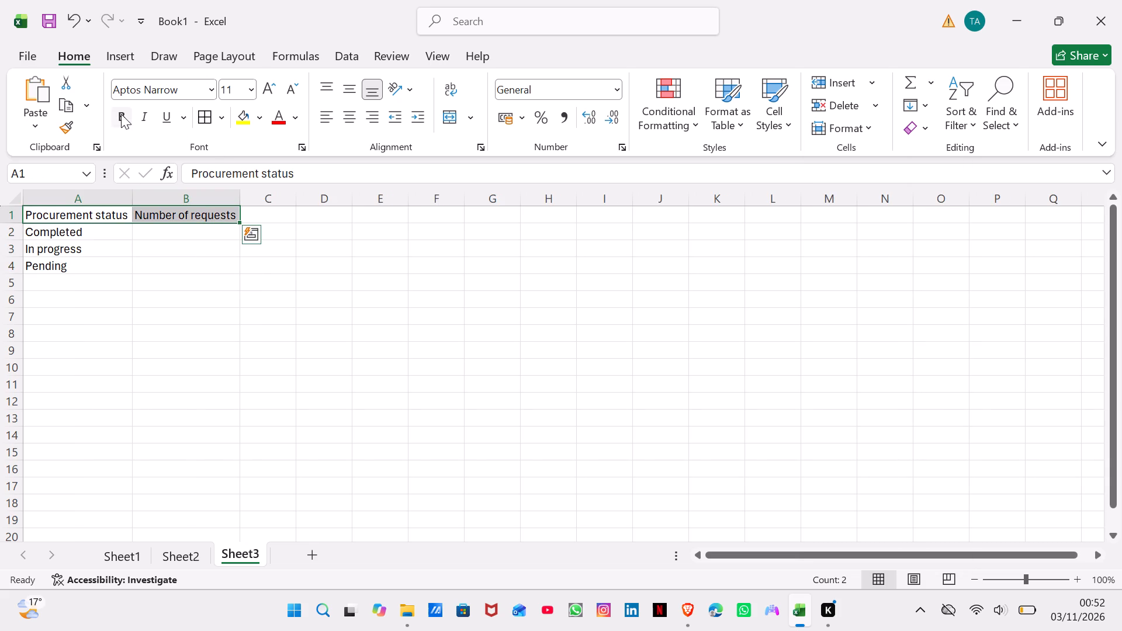
click(120, 113)
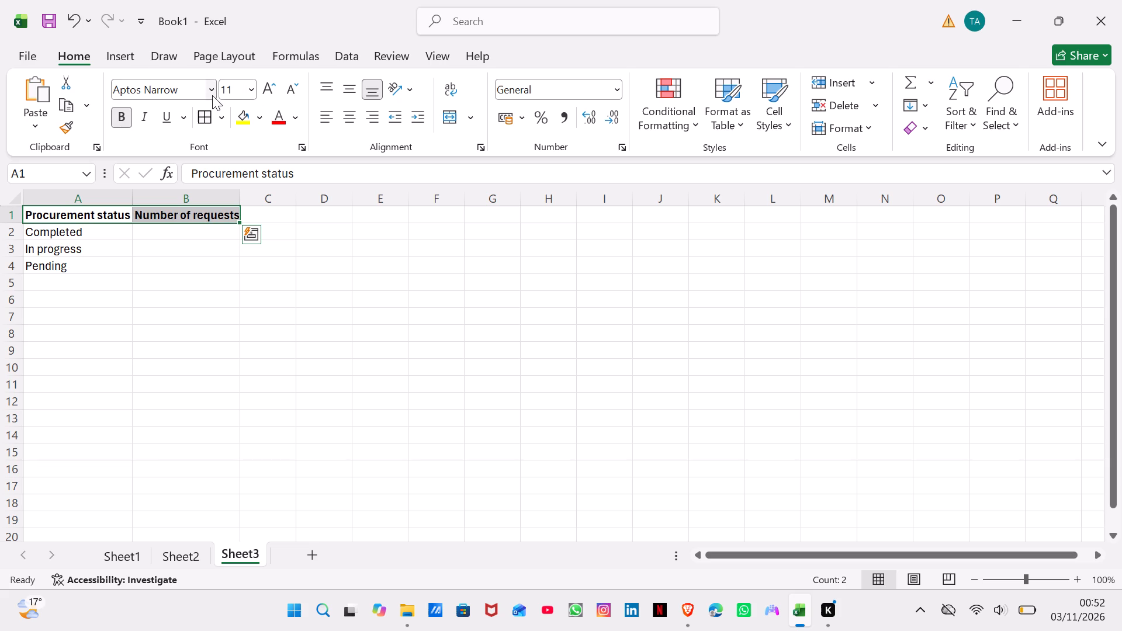
click(212, 95)
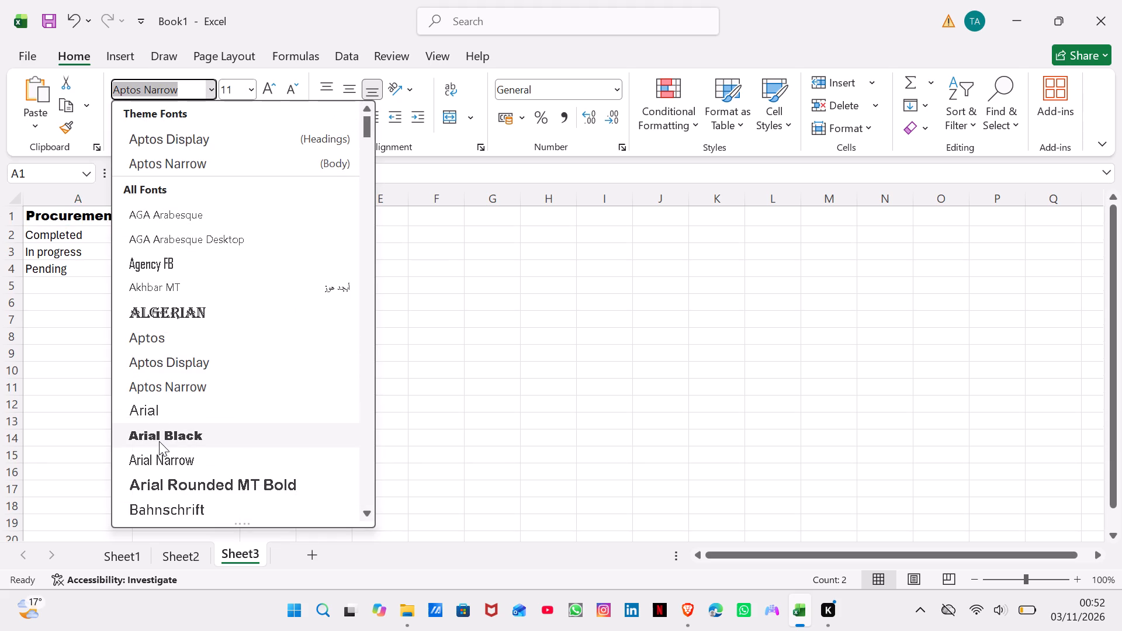
click(148, 407)
Set the font of the status labels in A2:A4 to Arial Narrow.
drag(94, 234, 95, 265)
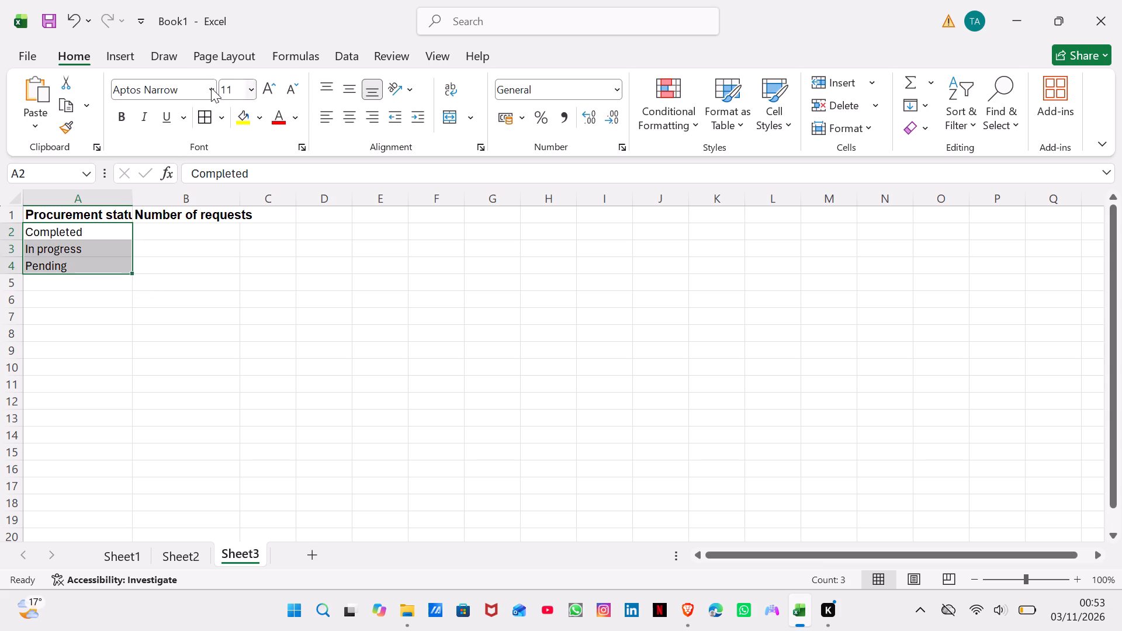
click(211, 88)
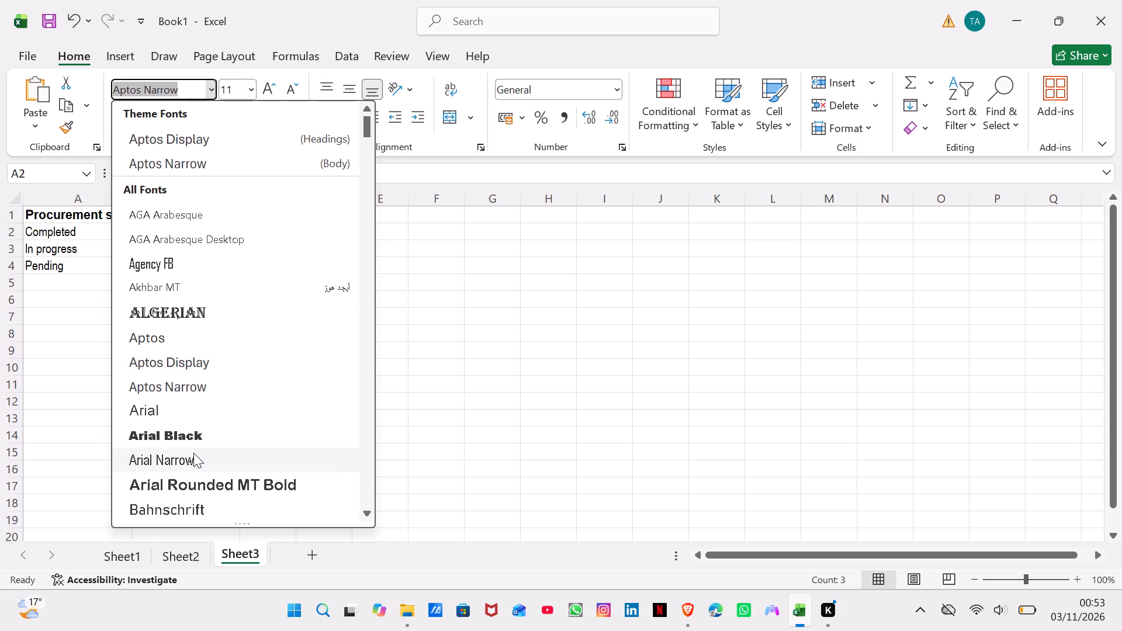
click(193, 453)
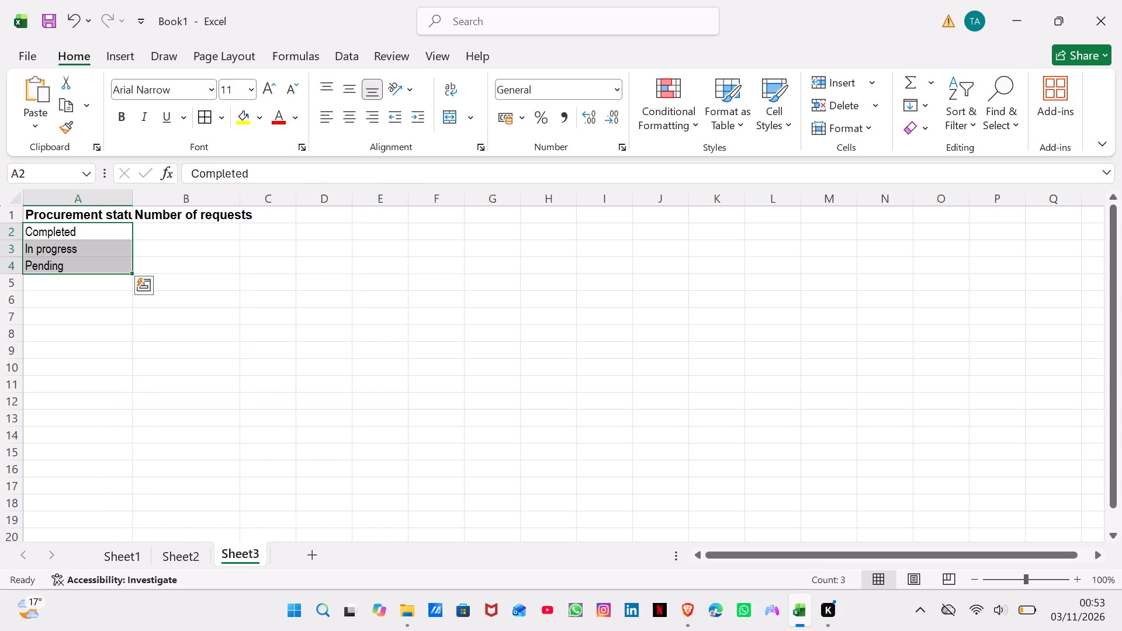
click(200, 261)
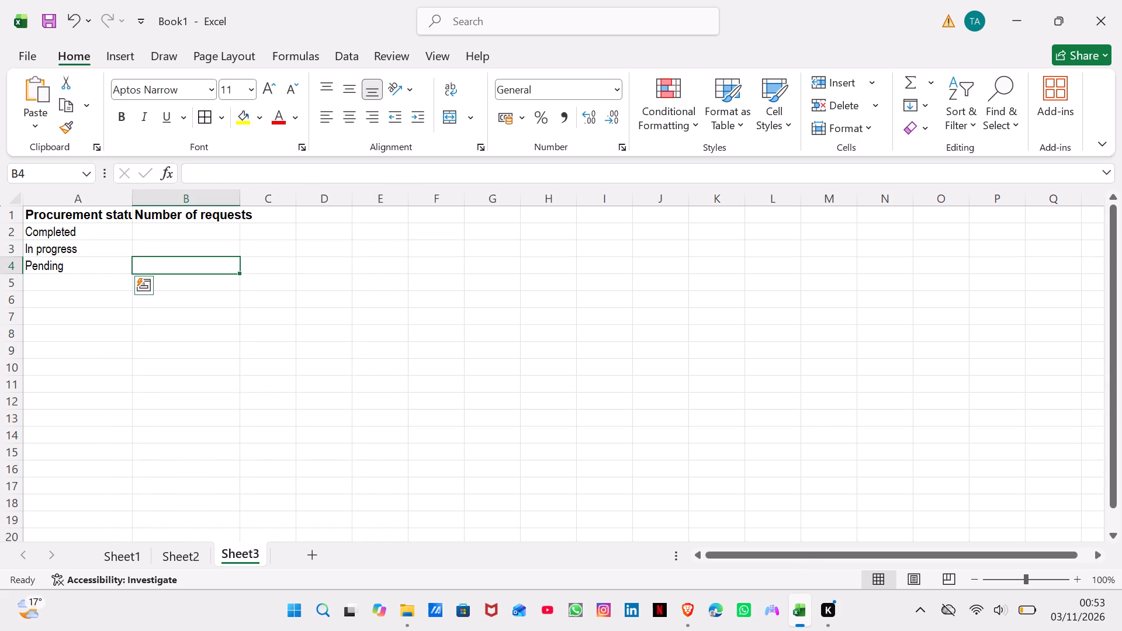
AutoFit the widths of columns A and B again to suit the reformatted text in A1:B4.
drag(107, 210, 208, 259)
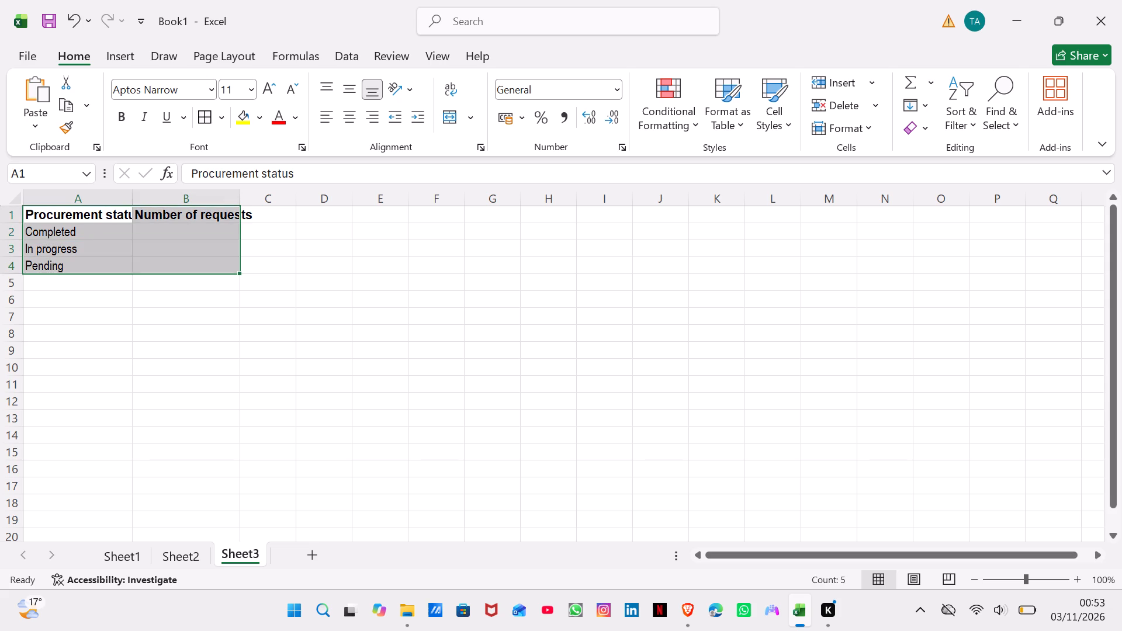
click(838, 132)
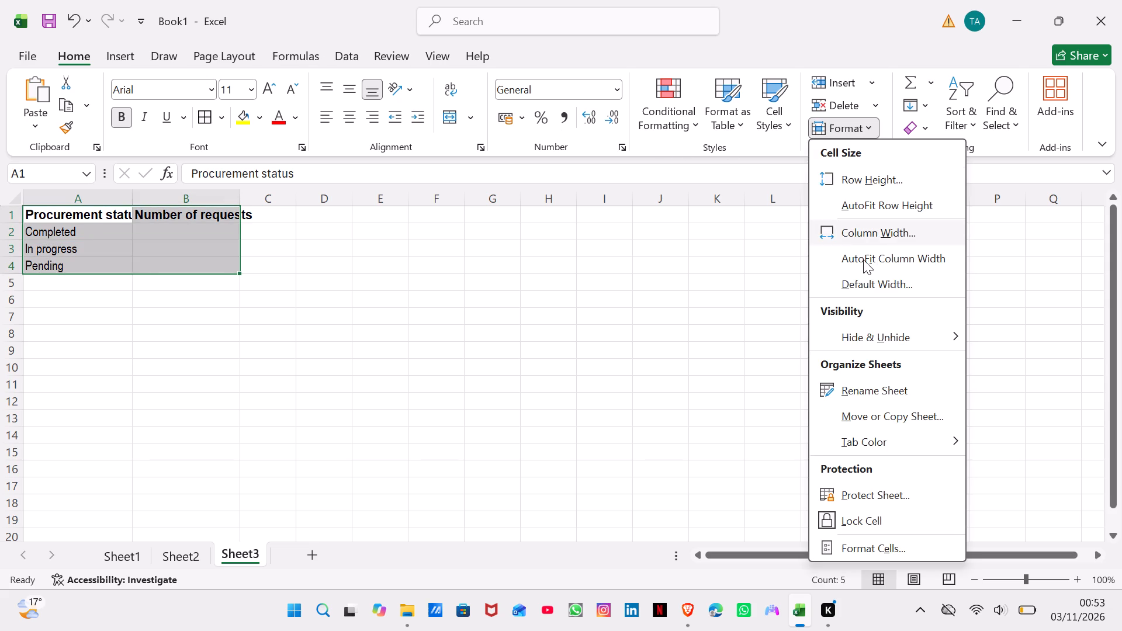
click(864, 261)
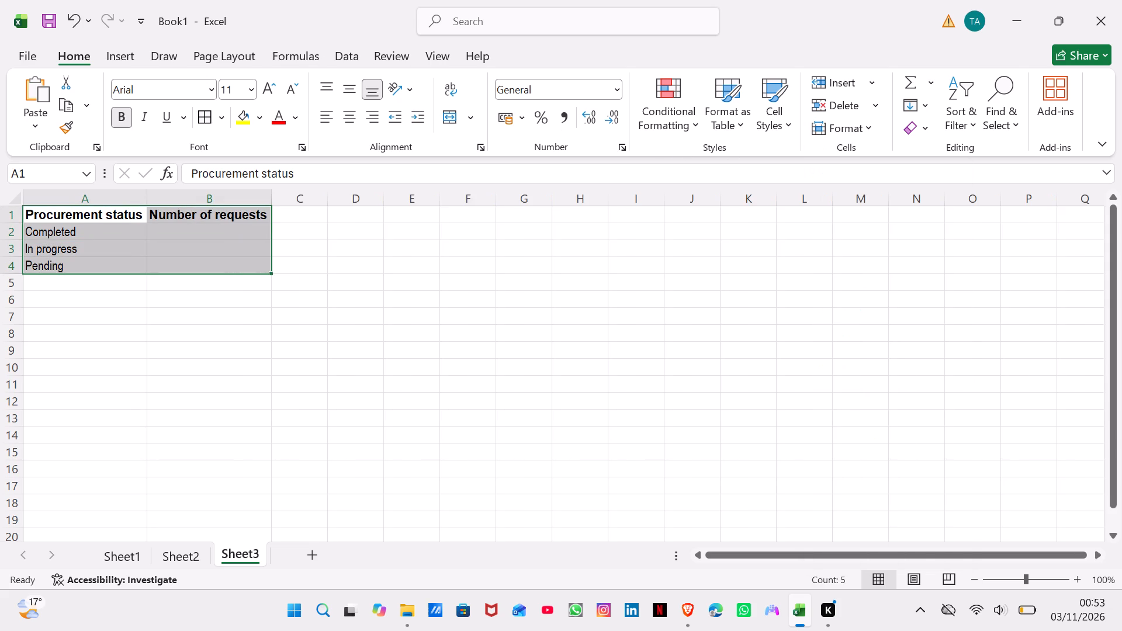
Begin a COUNTIF formula in B2, under Number of requests, with its range referring to a sheet called procurement report.
click(196, 231)
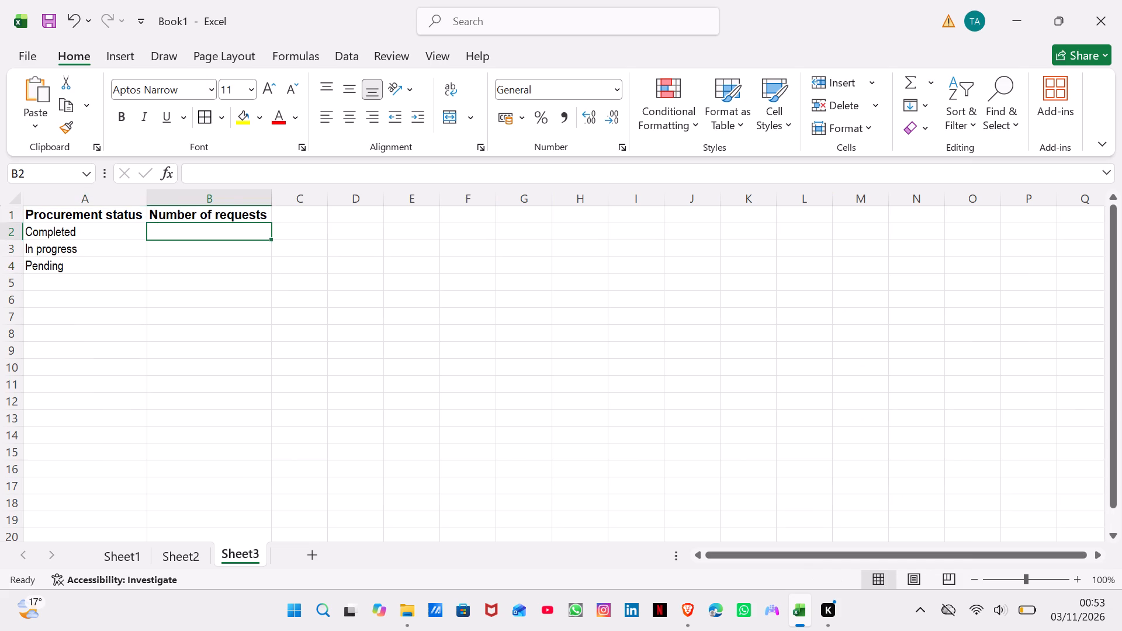
key(equal)
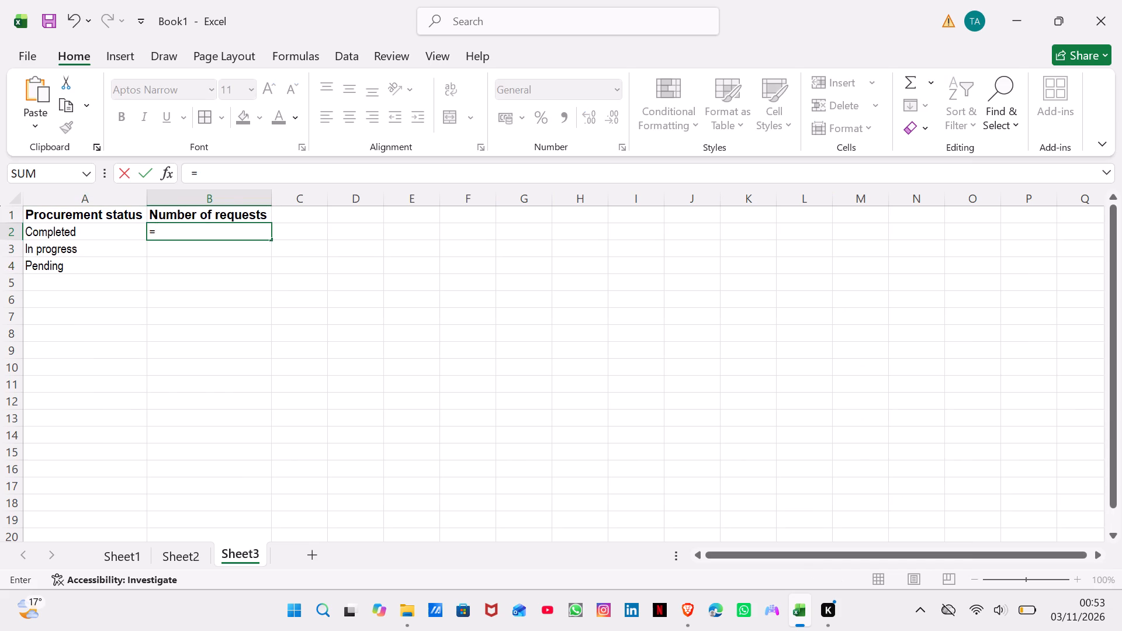
text(count)
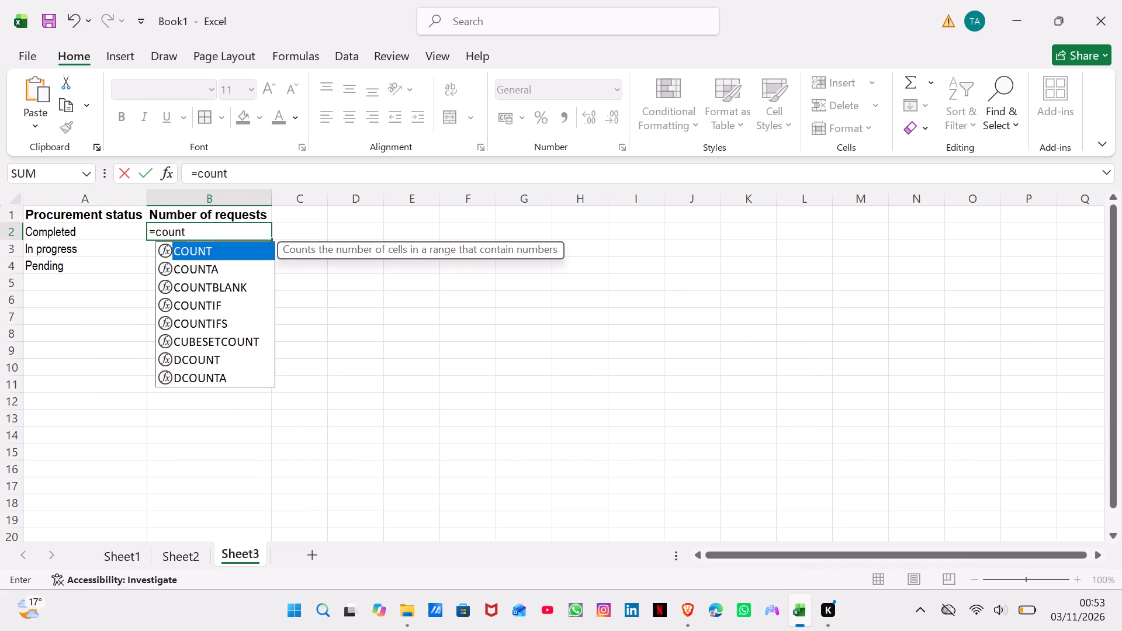
text(if)
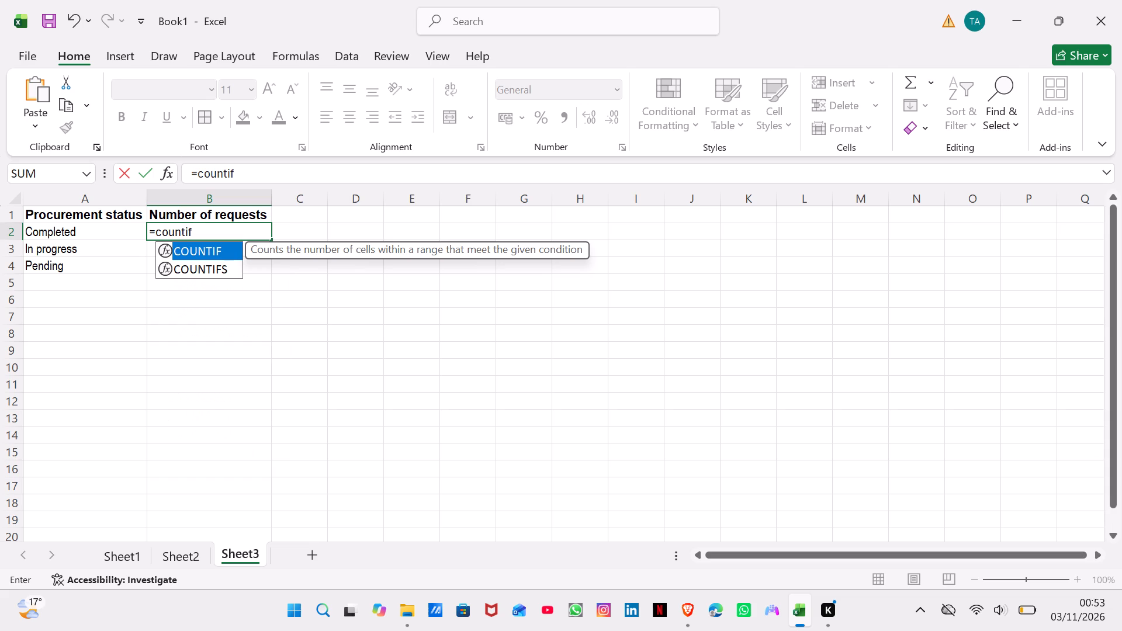
key(shift+parenleft)
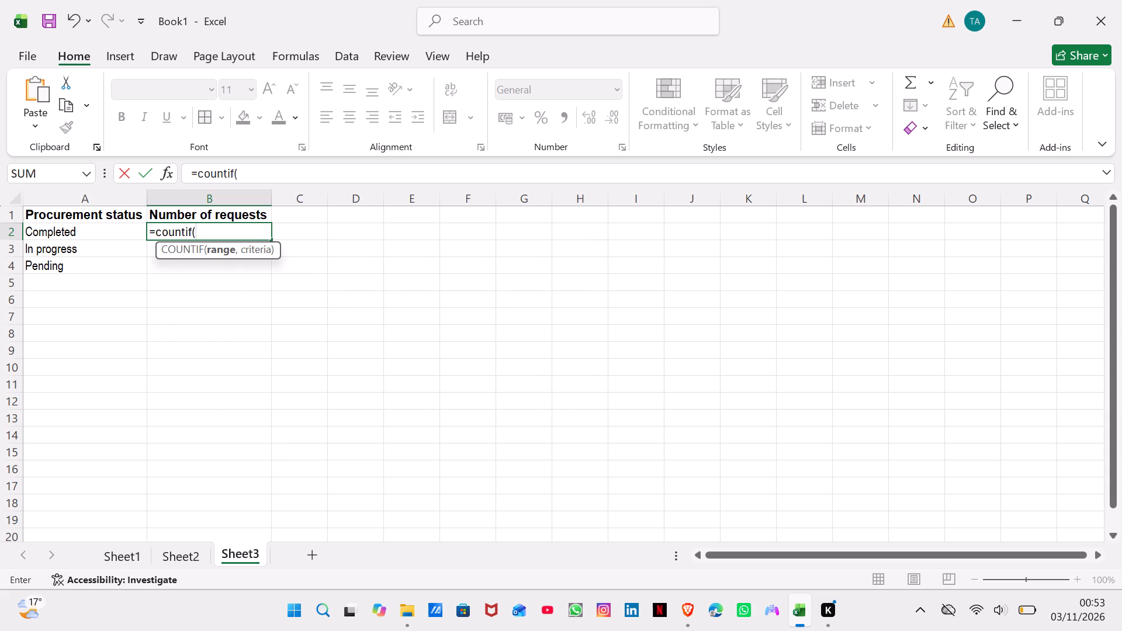
key(apostrophe)
text(procu)
text(rement)
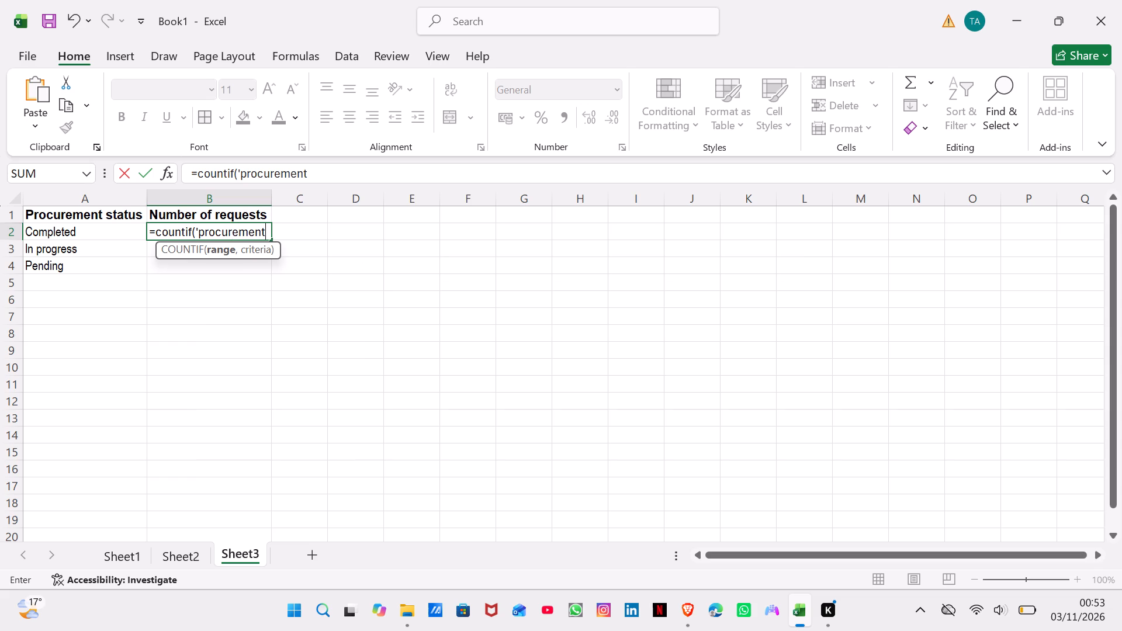
key(space)
text(reo)
key(BackSpace)
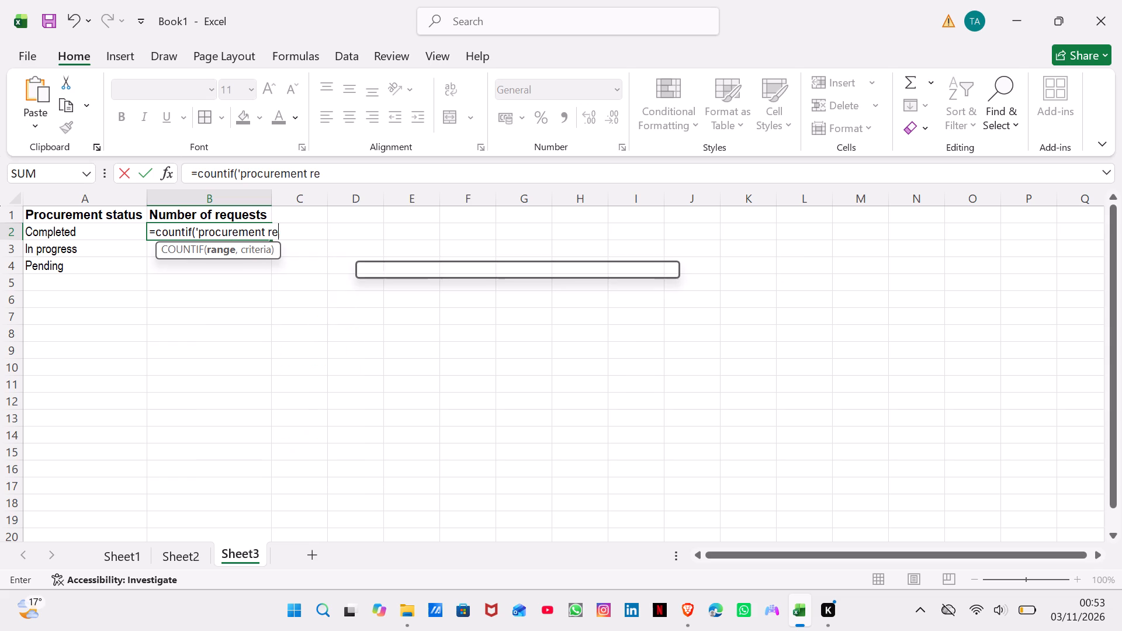
text(port)
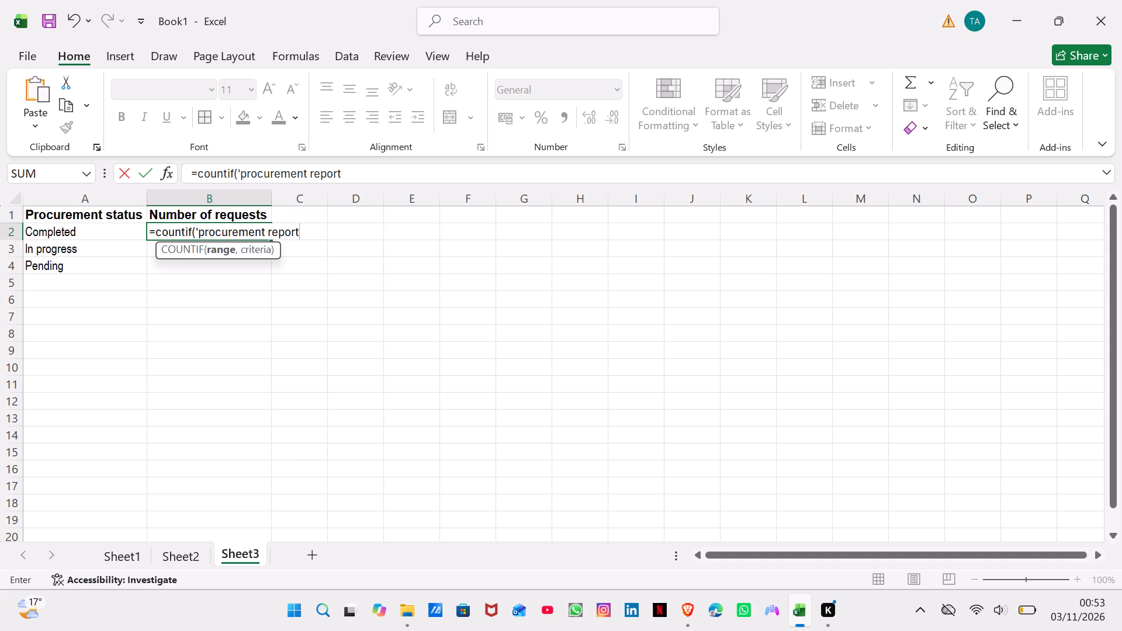
key(shift+quotedbl)
key(shift+exclam)
Replace the closing double quotation mark after the sheet name procurement report with an apostrophe in the B2 formula.
key(Left)
key(Left)
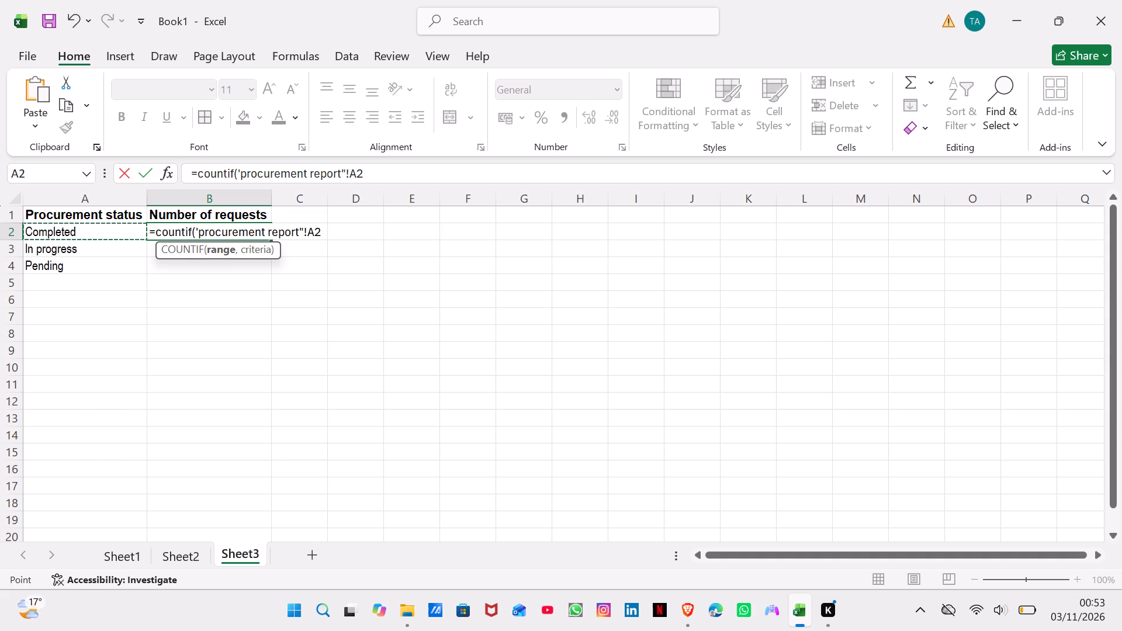
click(349, 169)
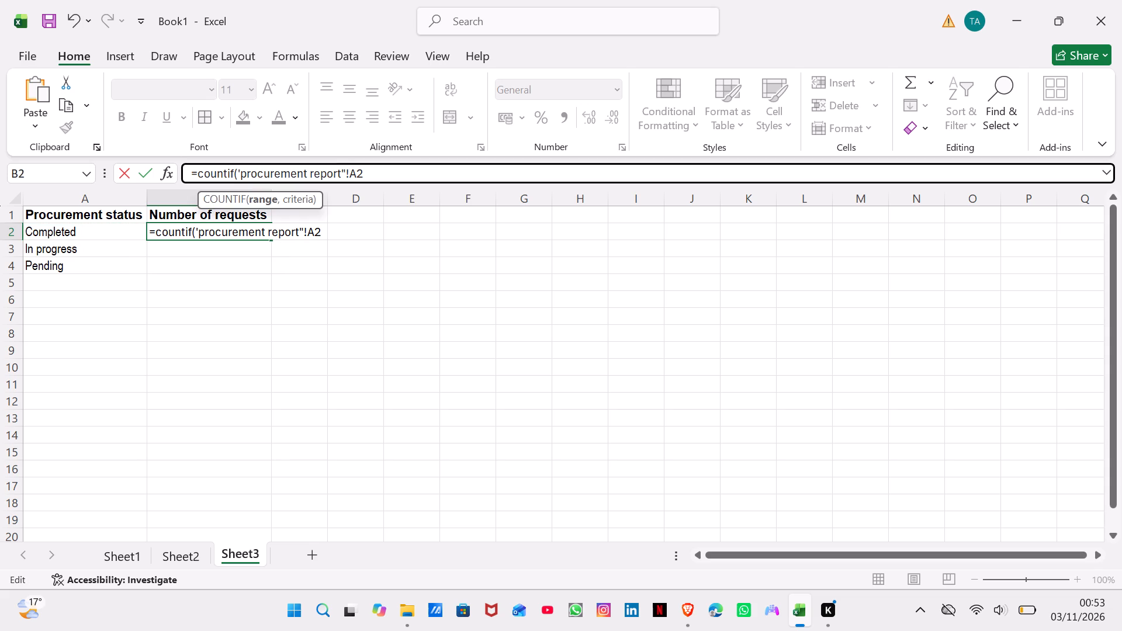
key(Left)
key(BackSpace)
key(apostrophe)
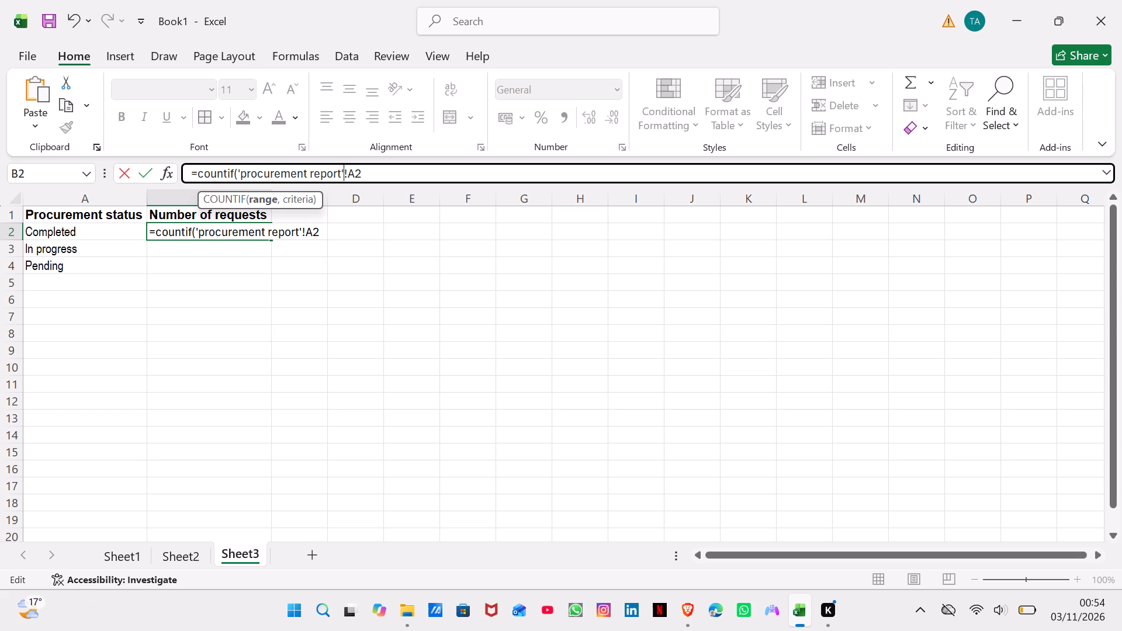
Look up the location of the Status entries in the procurement records on Sheet1 and return to Sheet3.
click(139, 548)
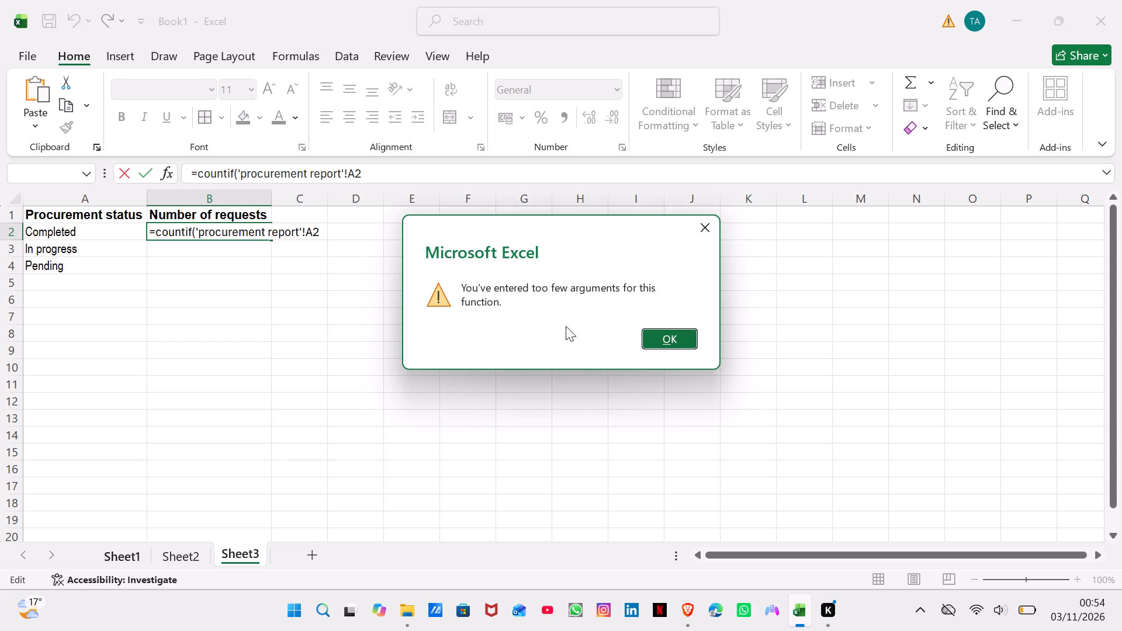
click(645, 340)
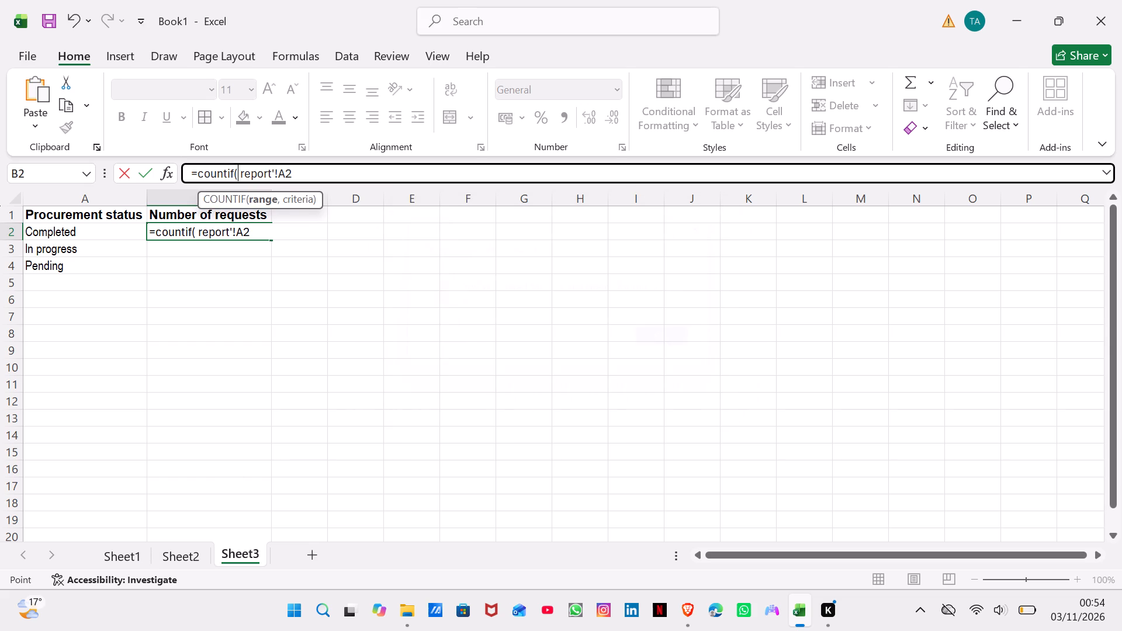
click(123, 559)
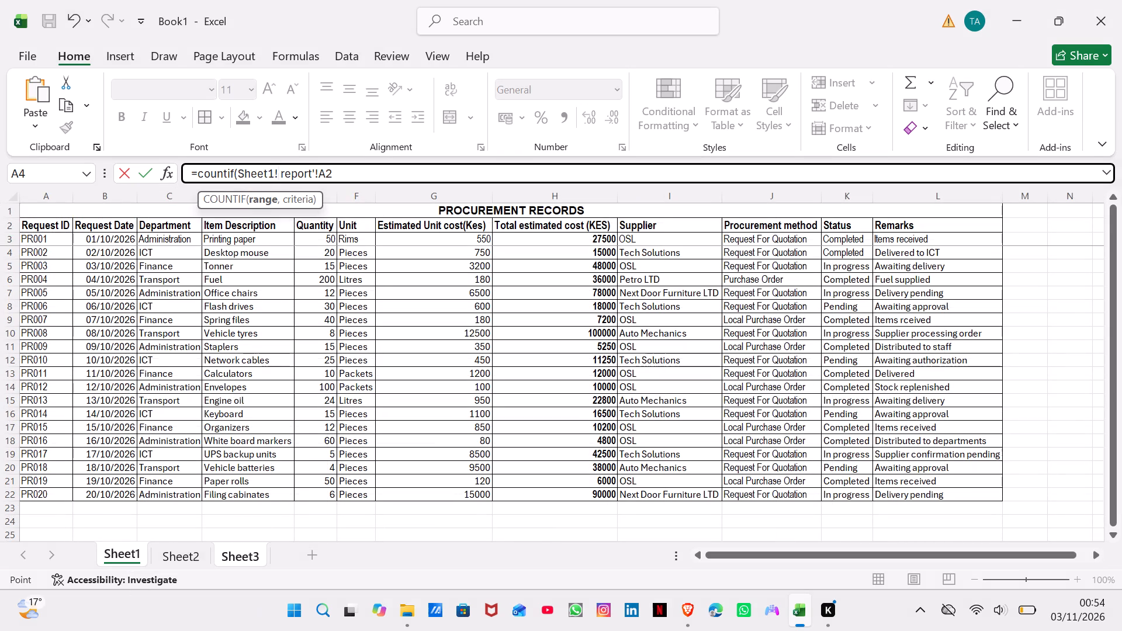
click(237, 566)
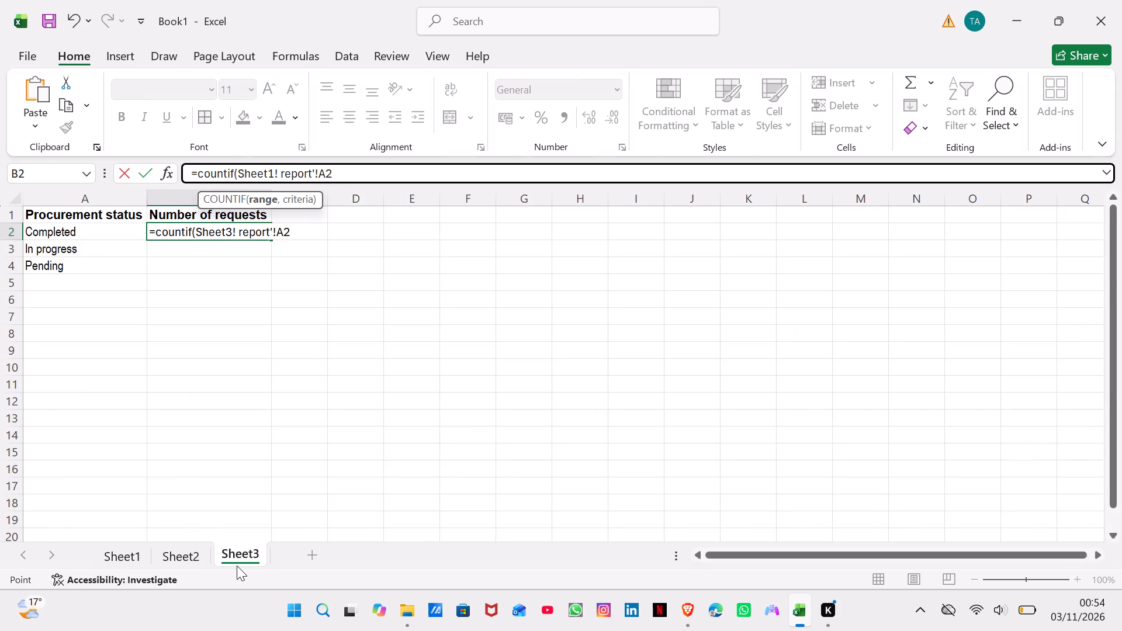
Change the cell reference in the B2 COUNTIF formula to the range K3:K22 and add the closing parenthesis.
click(321, 167)
key(Right)
key(BackSpace)
key(k)
key(Right)
key(Left)
key(k)
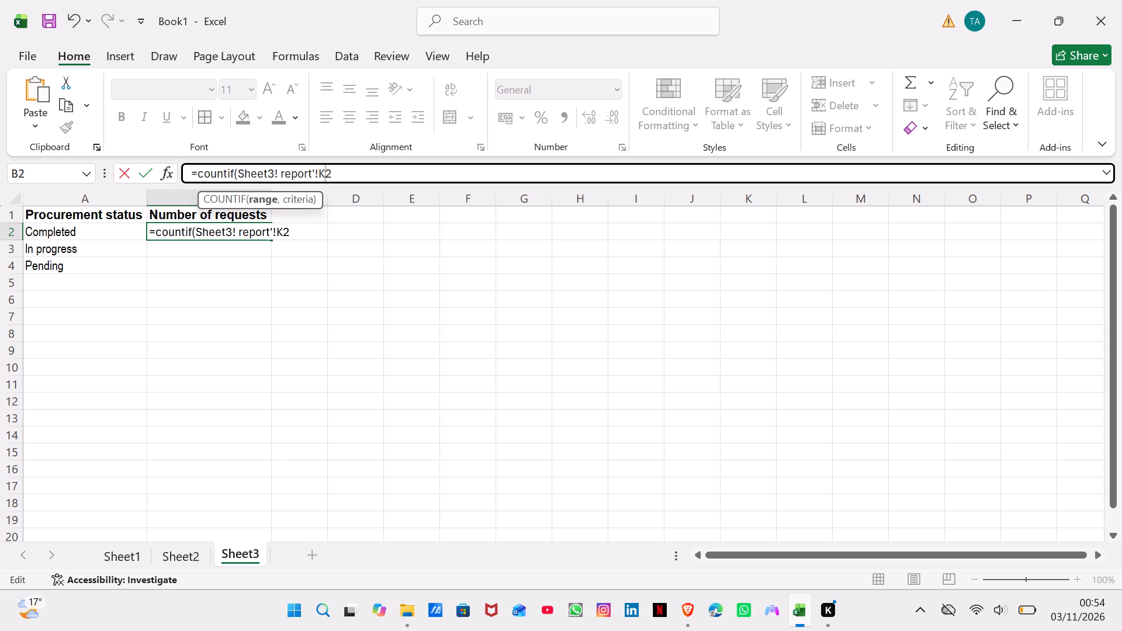
key(Right)
key(Right)
key(BackSpace)
key(3)
key(shift+colon)
text(K22)
key(shift+parenright)
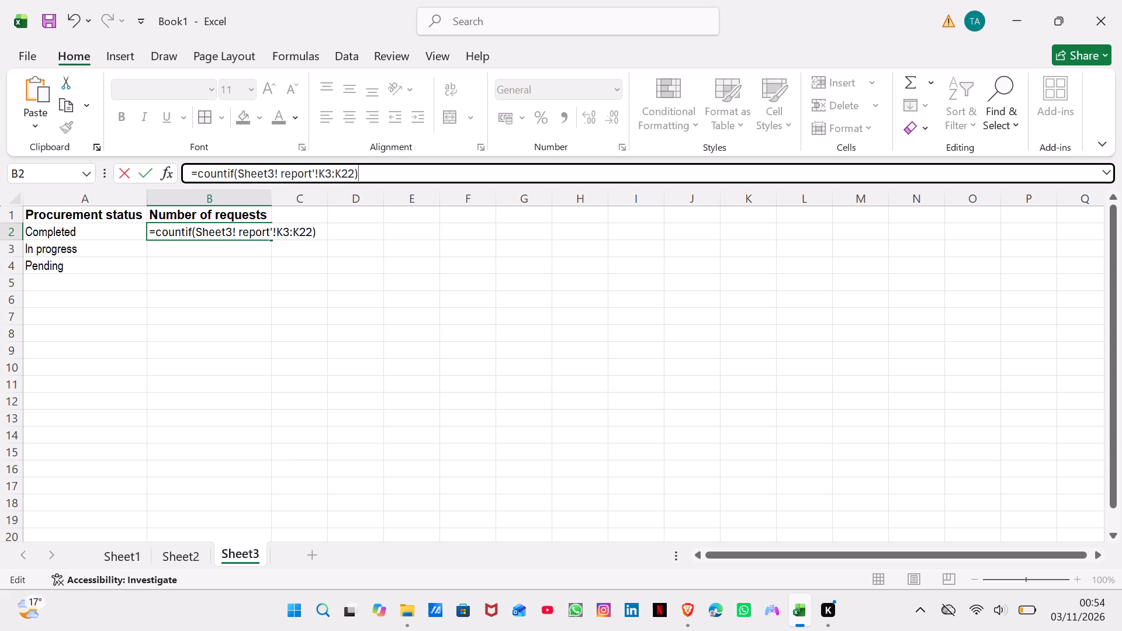
Add the criterion "Completed" after the range in the B2 COUNTIF formula and try to enter the formula.
key(Left)
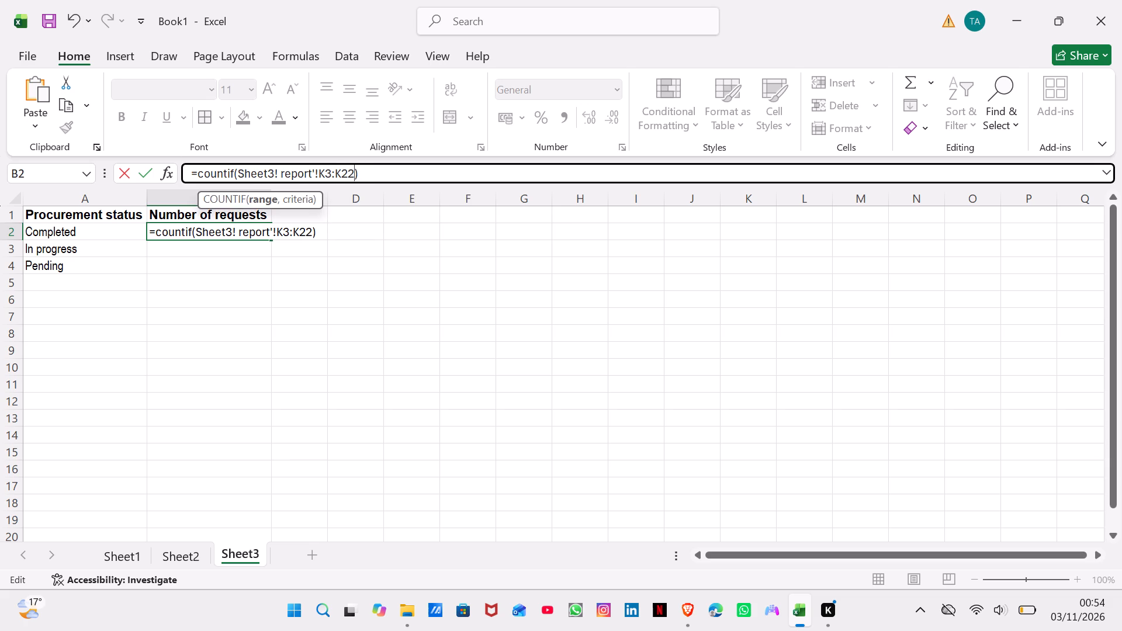
key(shift+quotedbl)
key(Left)
key(comma)
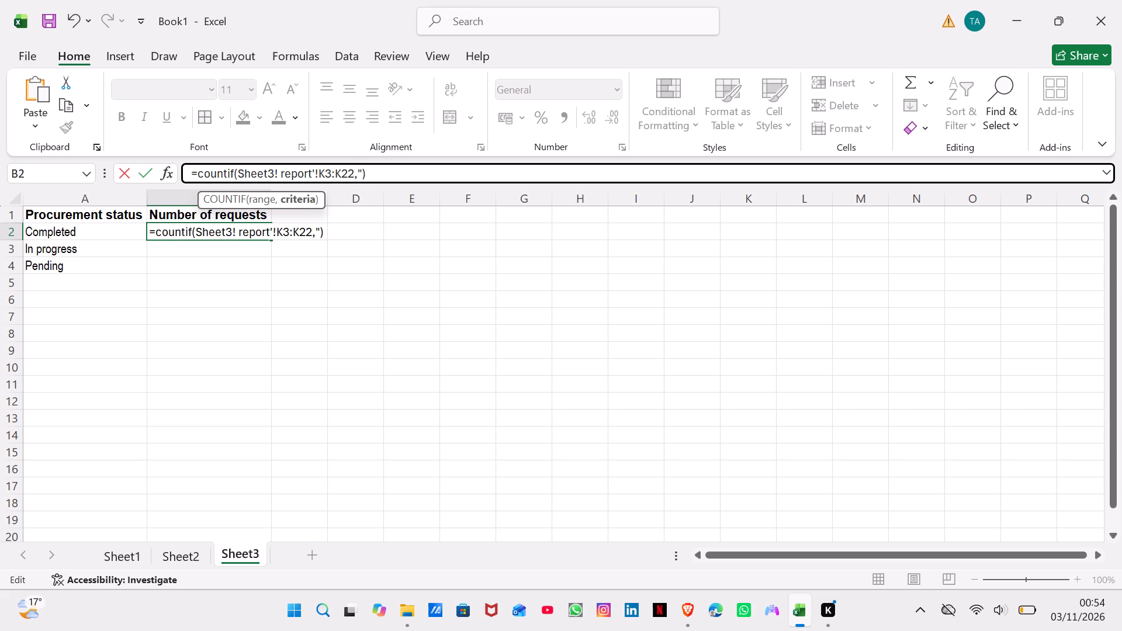
key(Right)
text(ompleted)
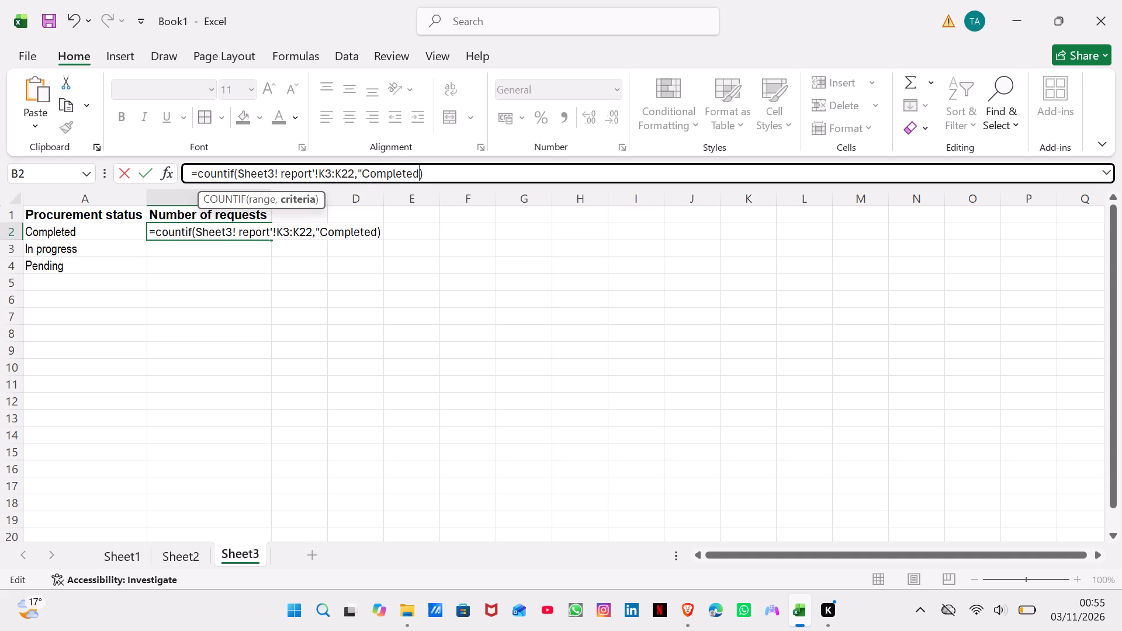
key(shift+quotedbl)
key(Return)
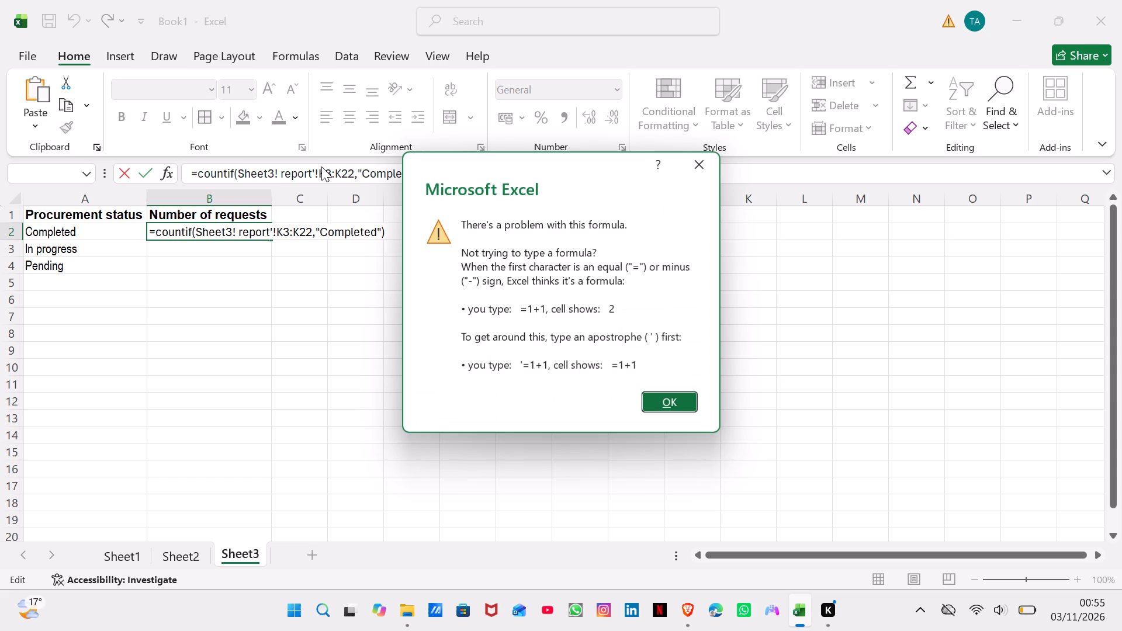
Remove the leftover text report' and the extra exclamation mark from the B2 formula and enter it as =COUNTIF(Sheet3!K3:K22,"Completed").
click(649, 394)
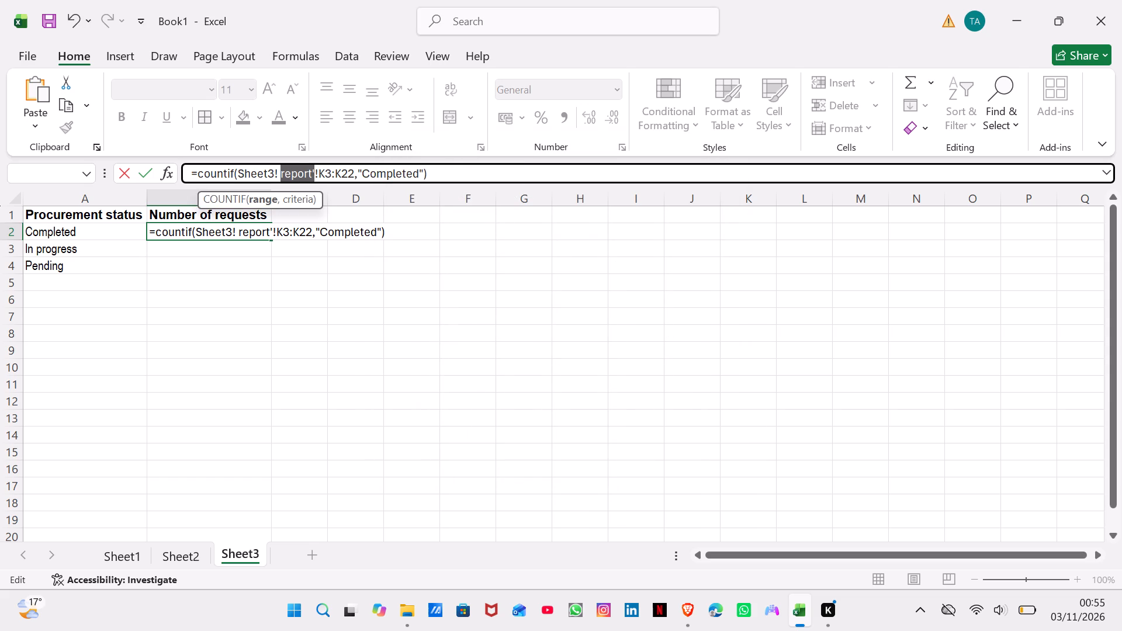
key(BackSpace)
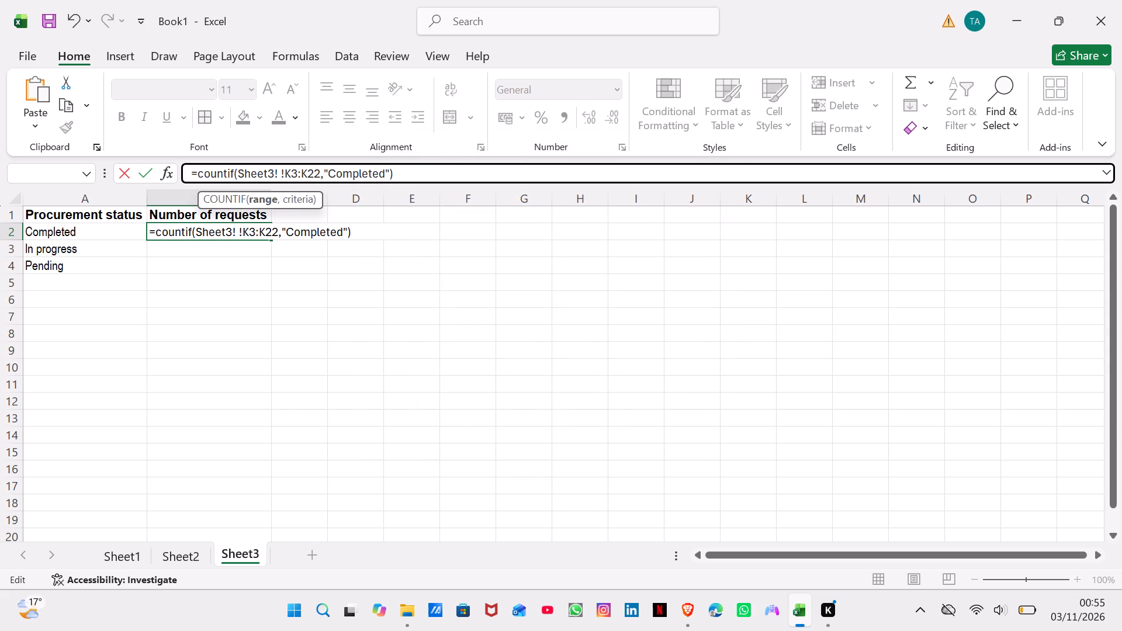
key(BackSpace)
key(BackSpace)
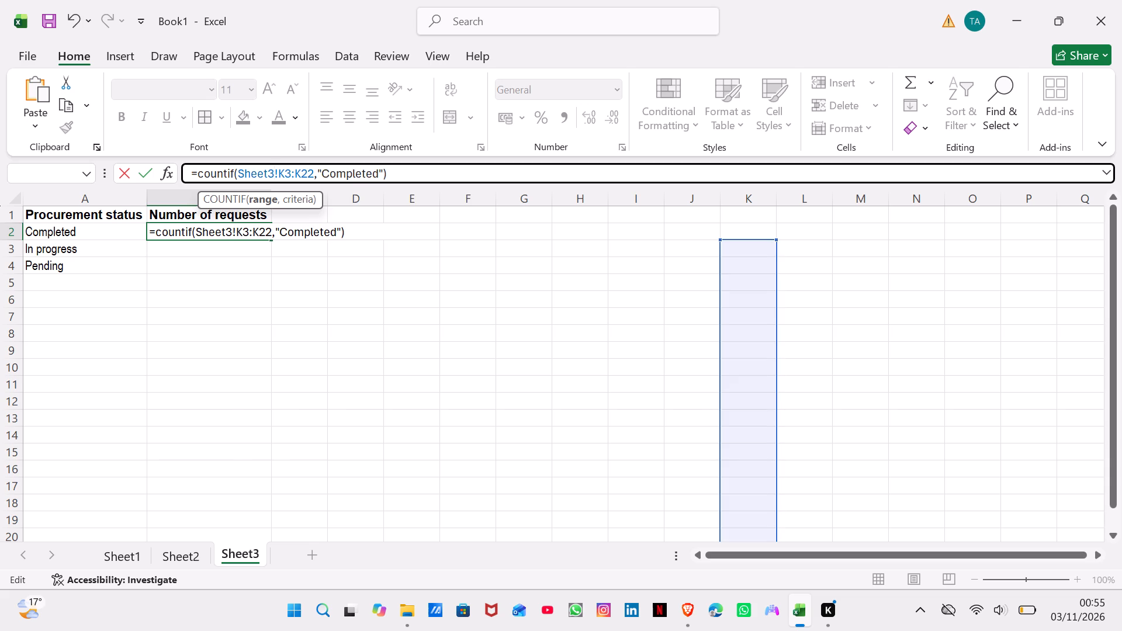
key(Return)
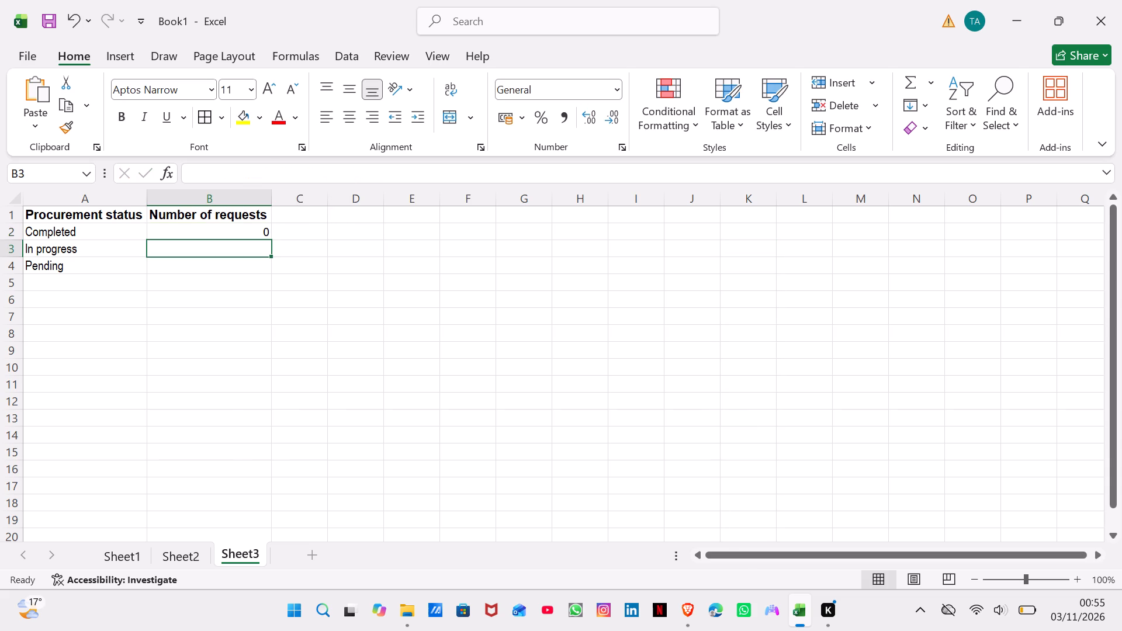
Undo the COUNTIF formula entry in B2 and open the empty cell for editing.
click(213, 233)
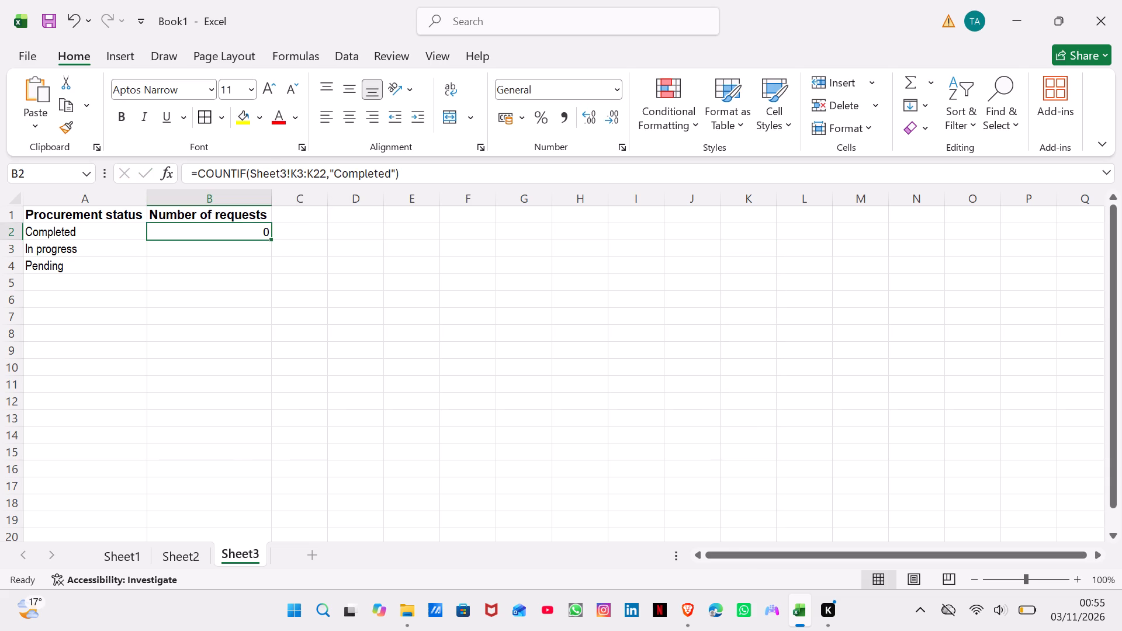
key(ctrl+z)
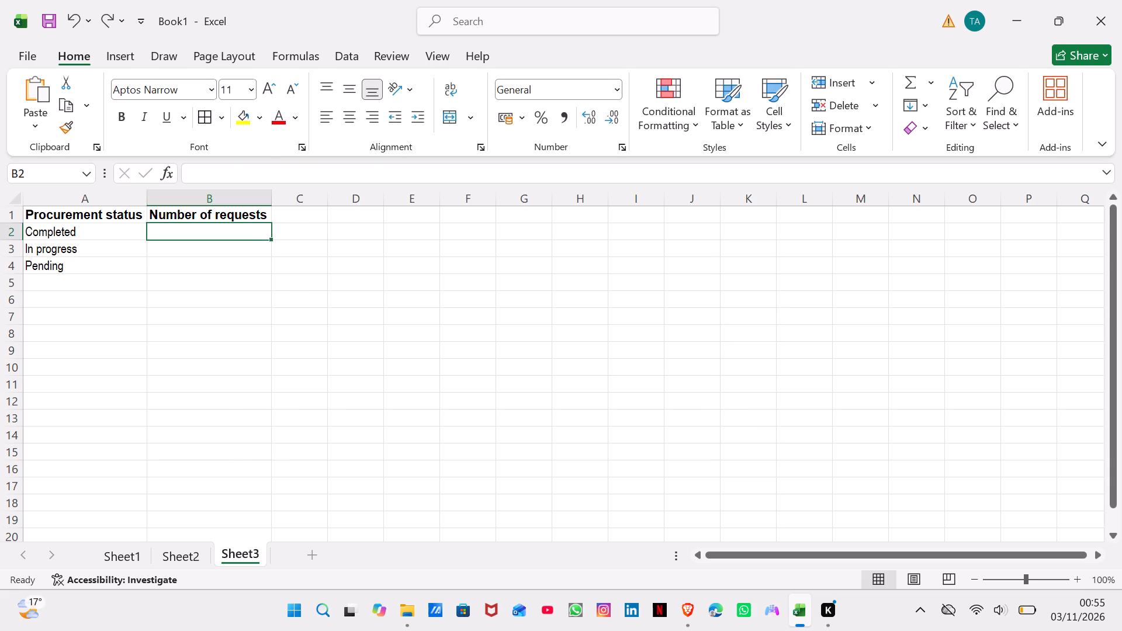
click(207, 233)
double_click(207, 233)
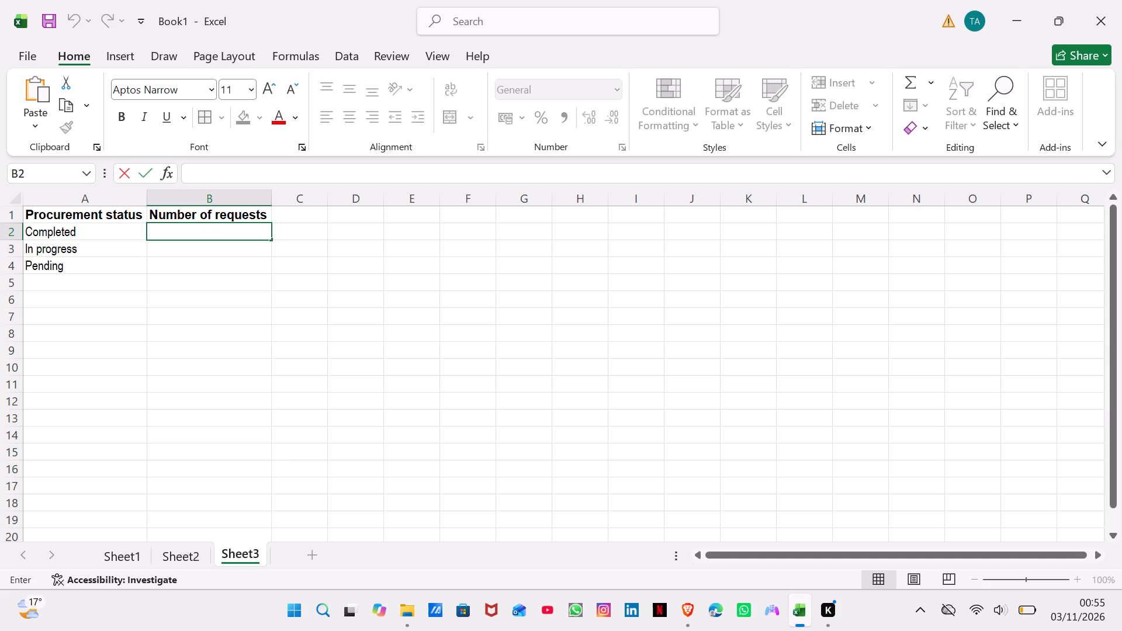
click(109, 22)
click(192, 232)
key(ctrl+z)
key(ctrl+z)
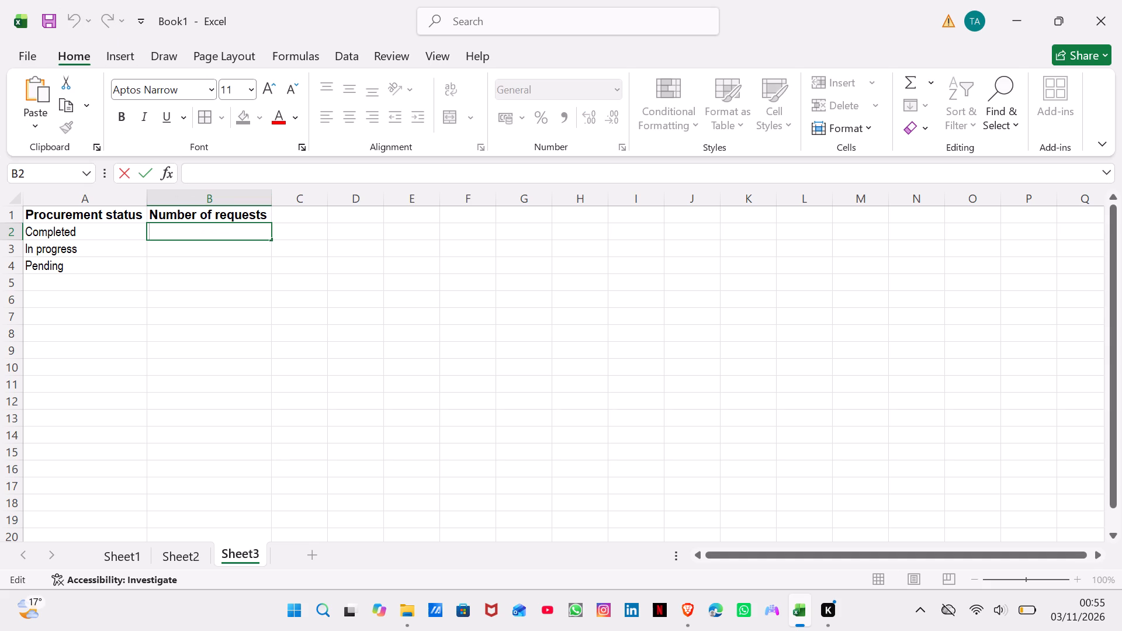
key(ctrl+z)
Start a COUNTIF formula in B2 with an opening apostrophe followed by the sheet name procurementreport.
key(equal)
text(count)
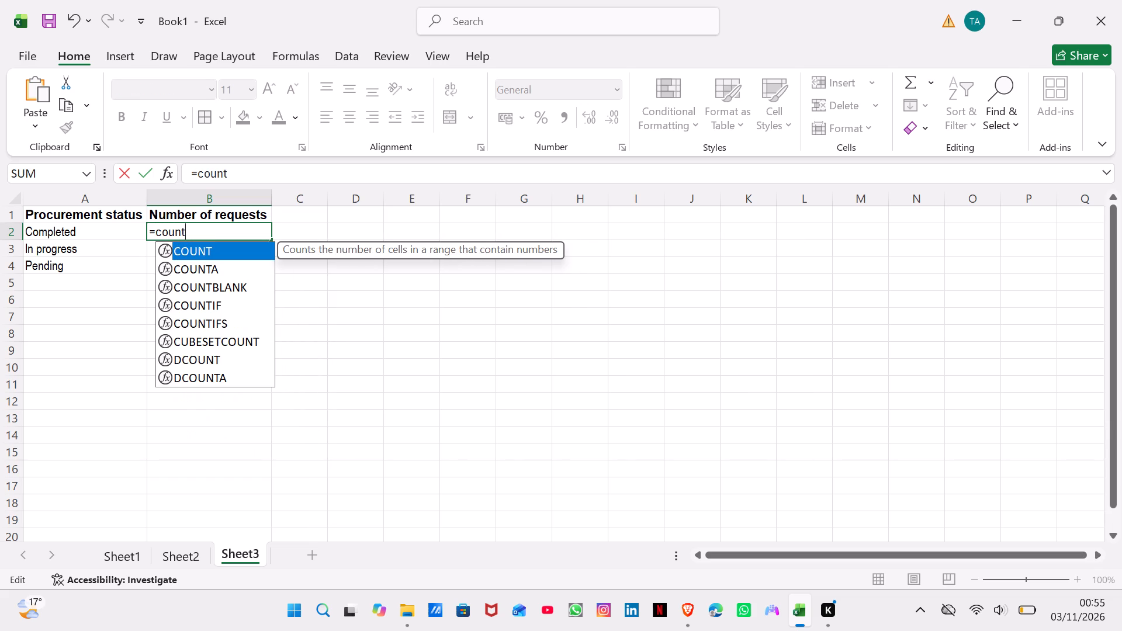
text(if)
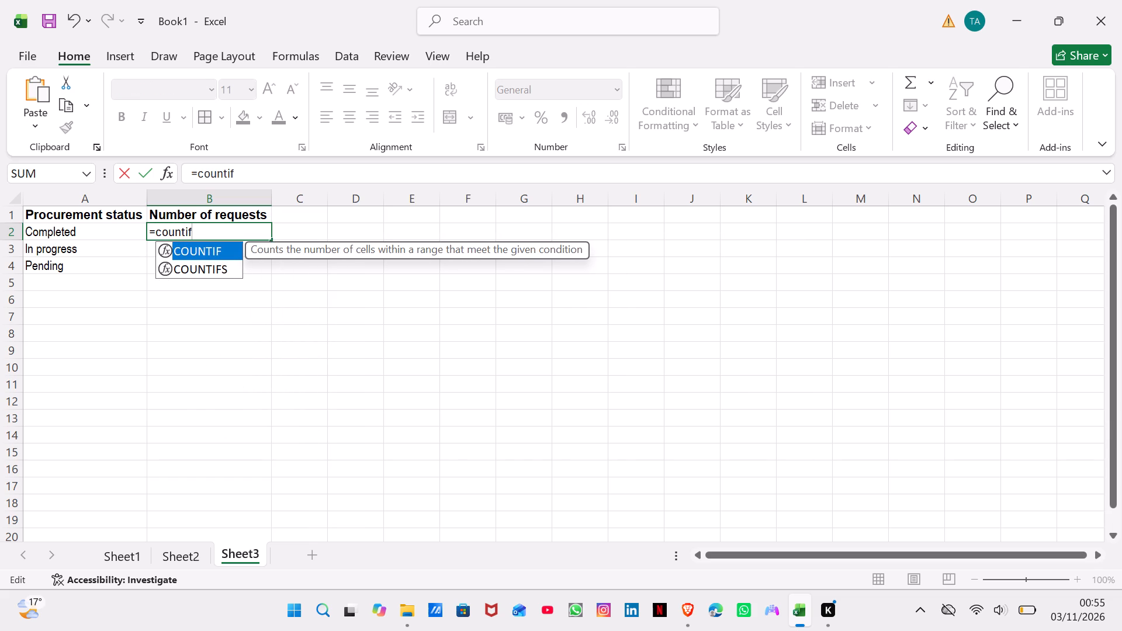
key(shift+parenleft)
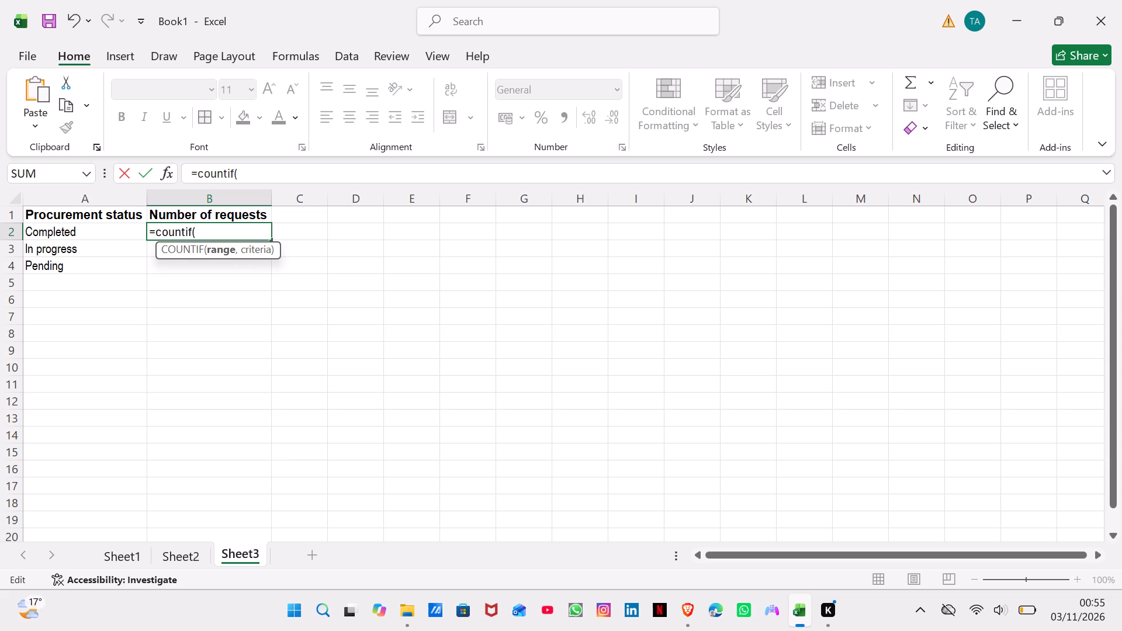
key(apostrophe)
key(p)
text(rocurement)
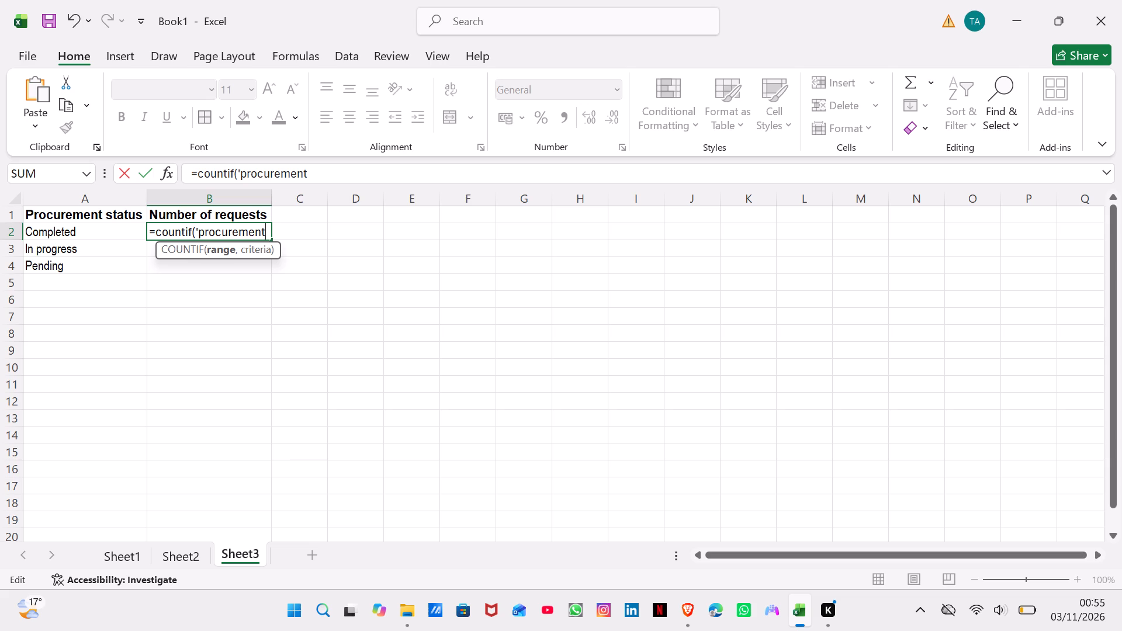
key(r)
text(eport)
Correct the sheet name in the B2 formula to procurement Report and close it with an apostrophe and exclamation mark.
key(Left)
key(Left)
key(Left)
key(Left)
key(Left)
key(BackSpace)
key(space)
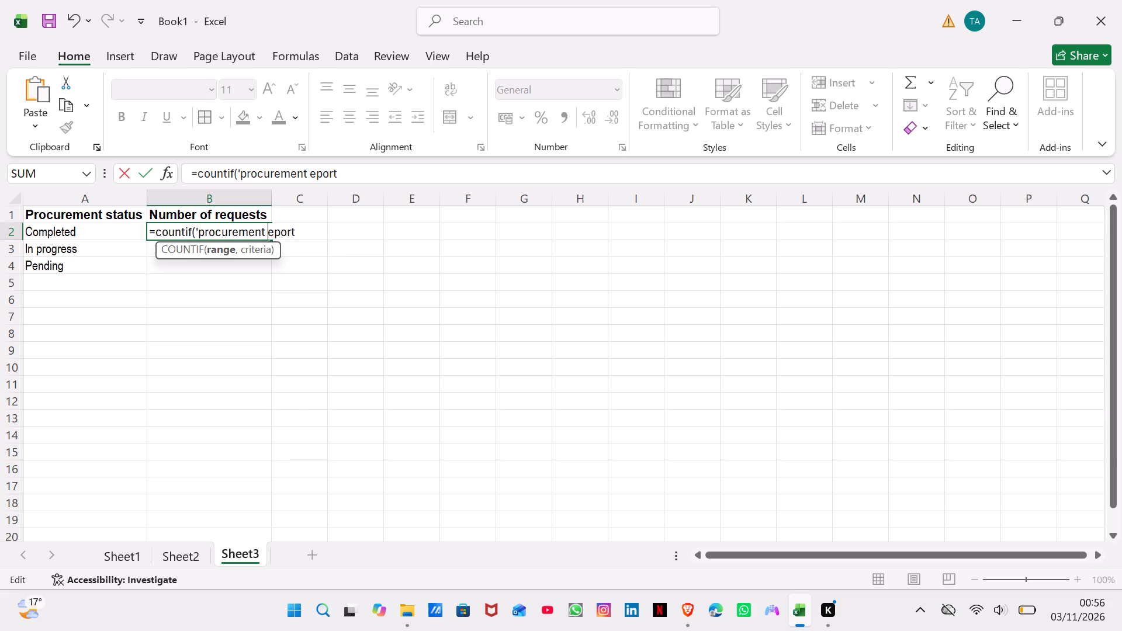
key(Right)
key(Right)
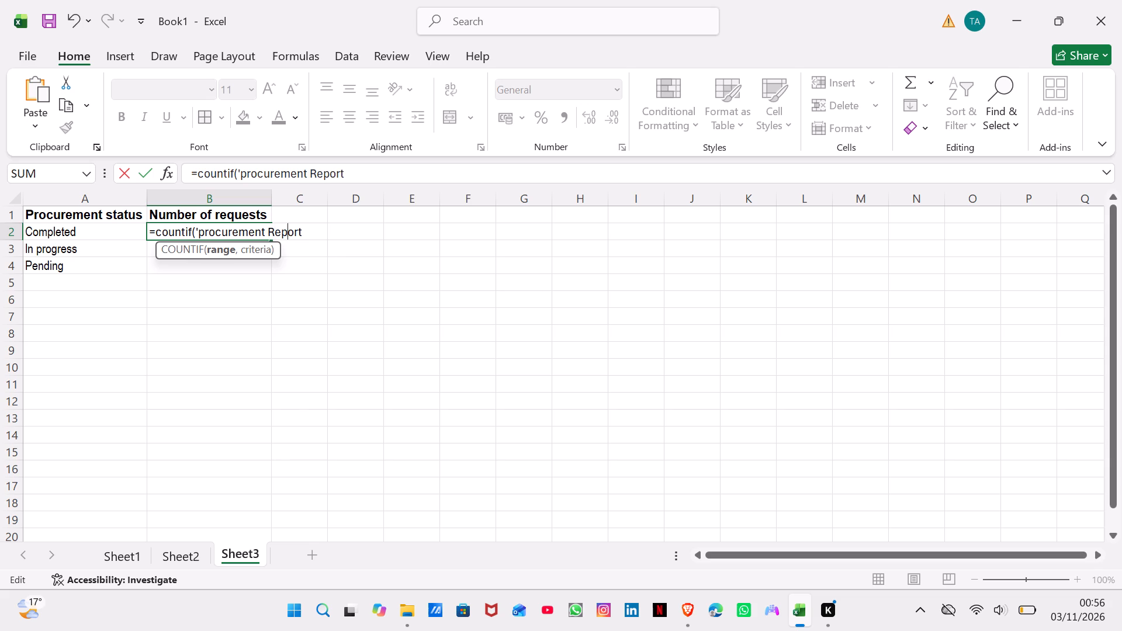
key(Right)
key(Right)
key(Right)
key(apostrophe)
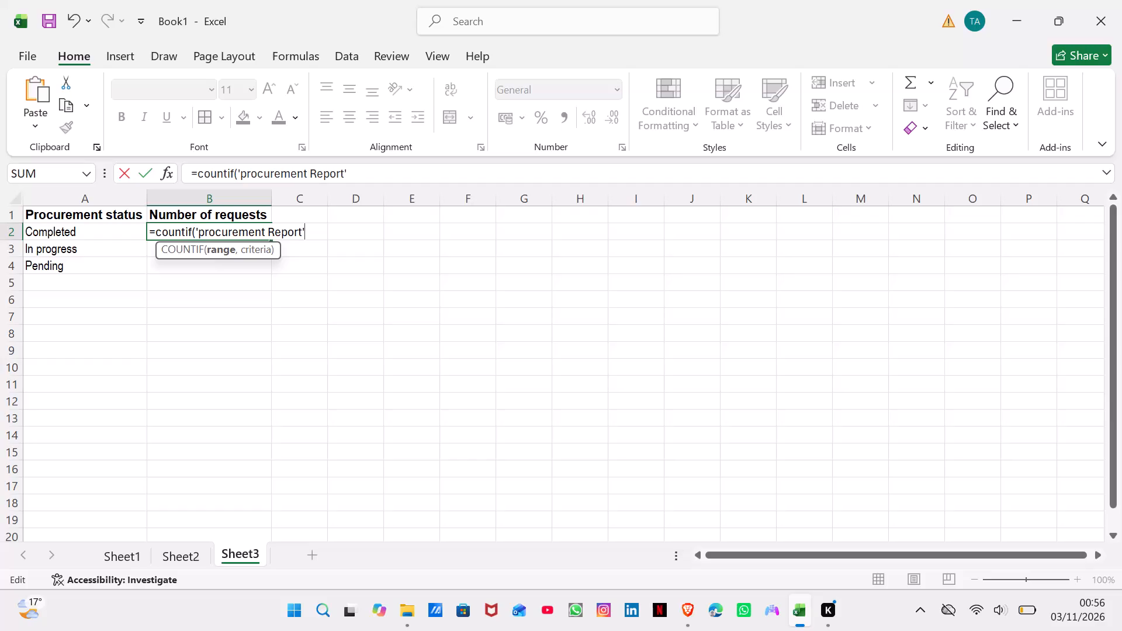
key(shift+exclam)
Add the range K3:K22 after the sheet name in the B2 COUNTIF formula.
key(k)
key(3)
key(BackSpace)
key(BackSpace)
text(K3)
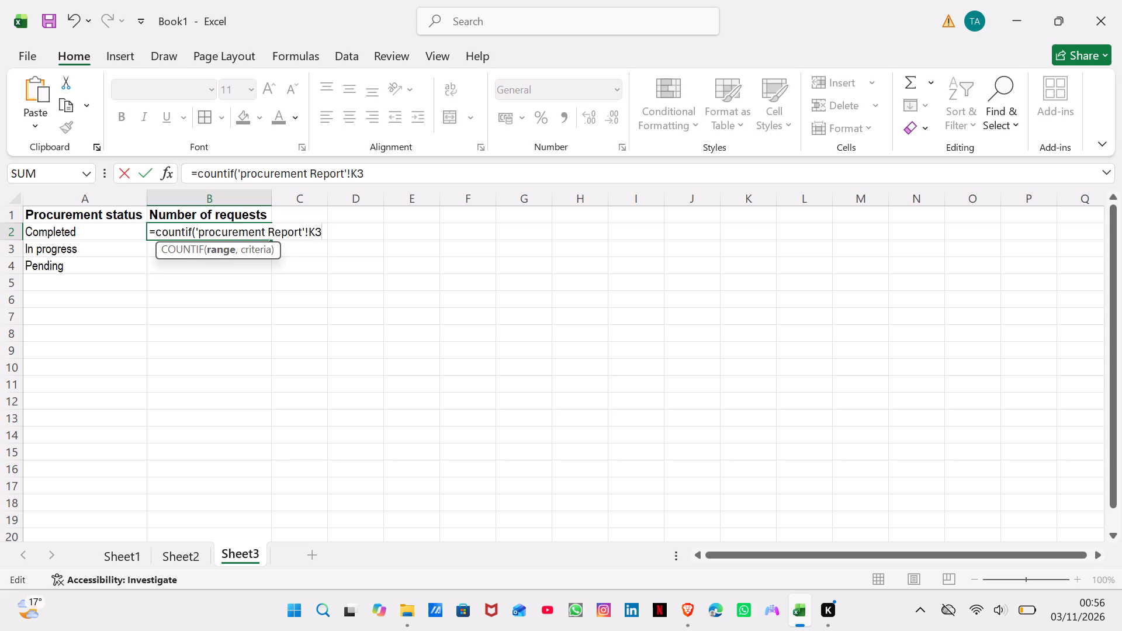
key(shift+colon)
key(k)
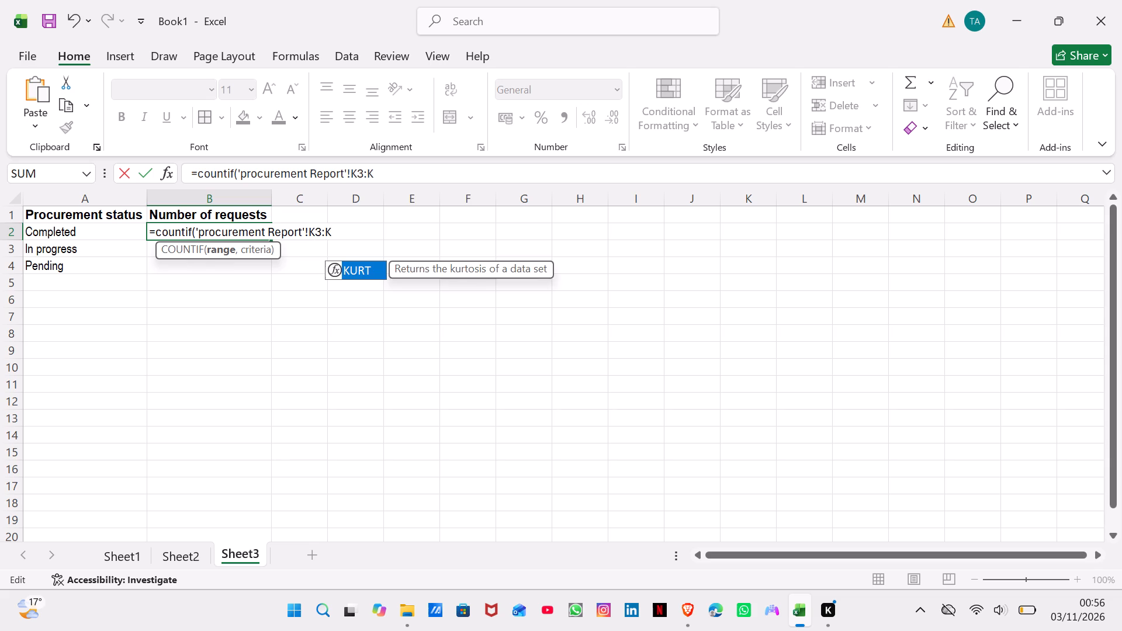
text(22)
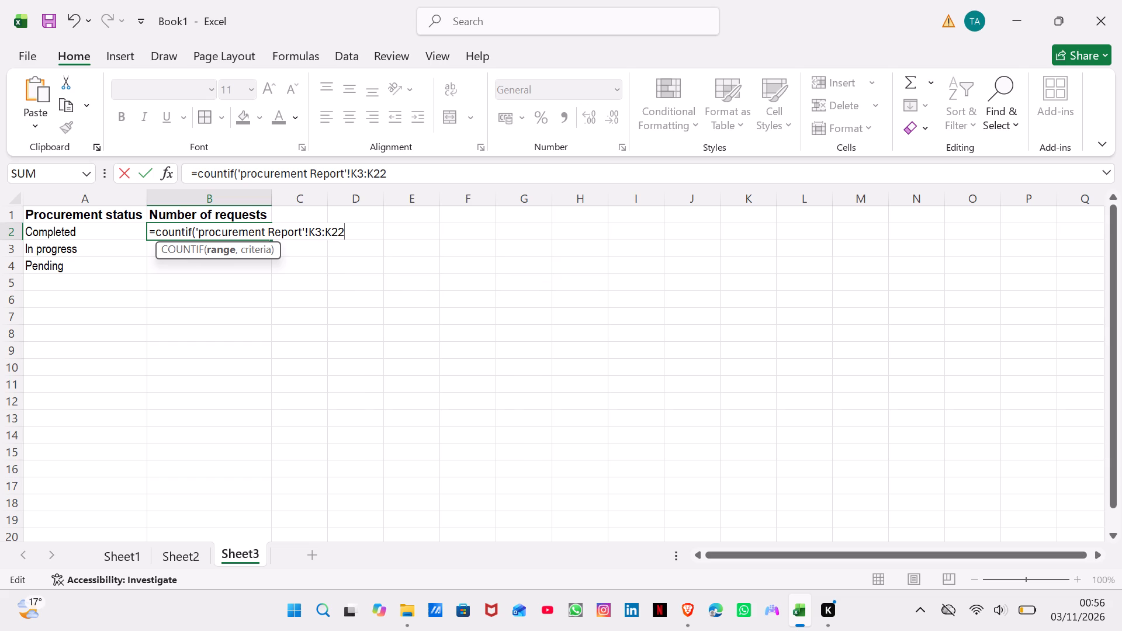
Add the criterion "Completed" and the closing parenthesis to the B2 COUNTIF formula and enter it.
key(comma)
key(shift+colon)
key(BackSpace)
key(shift+quotedbl)
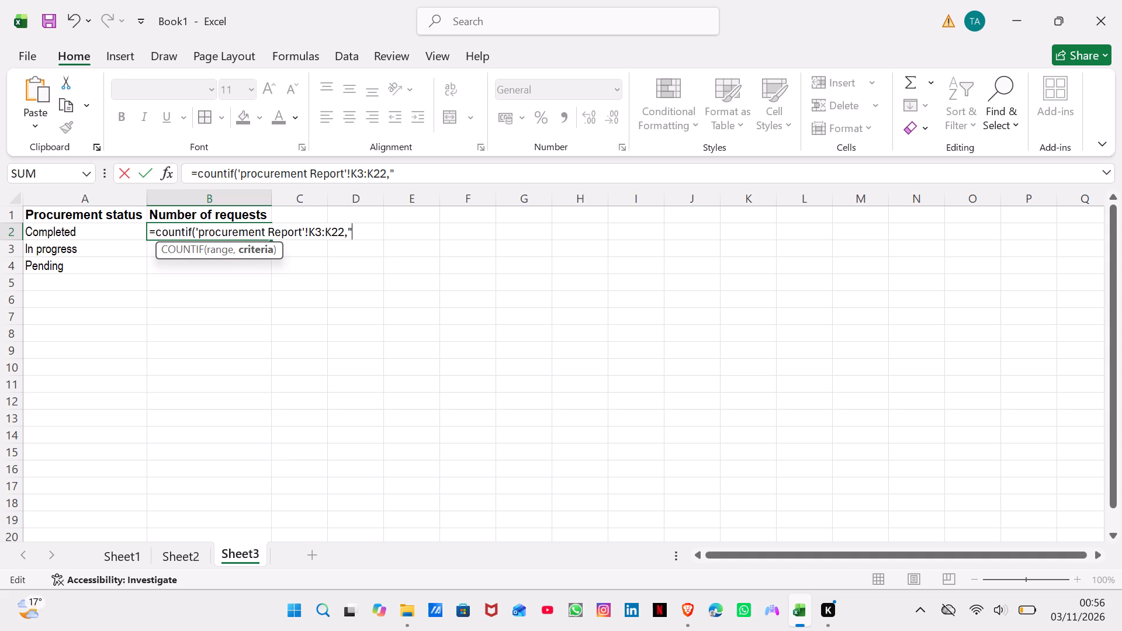
text(ompleted)
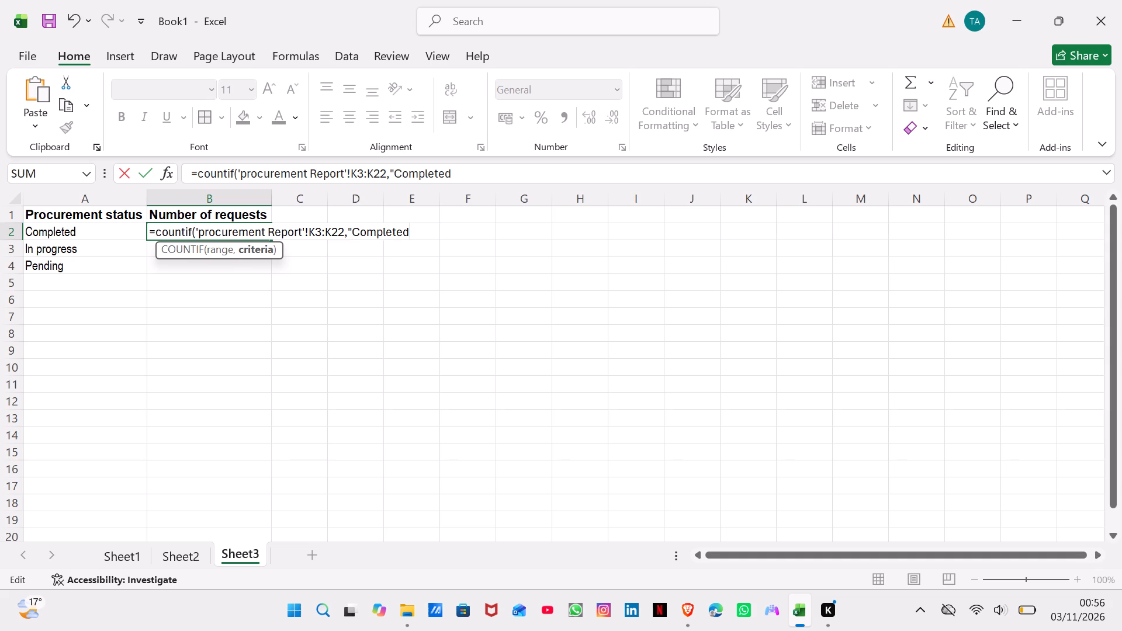
key(shift+quotedbl)
key(shift+parenright)
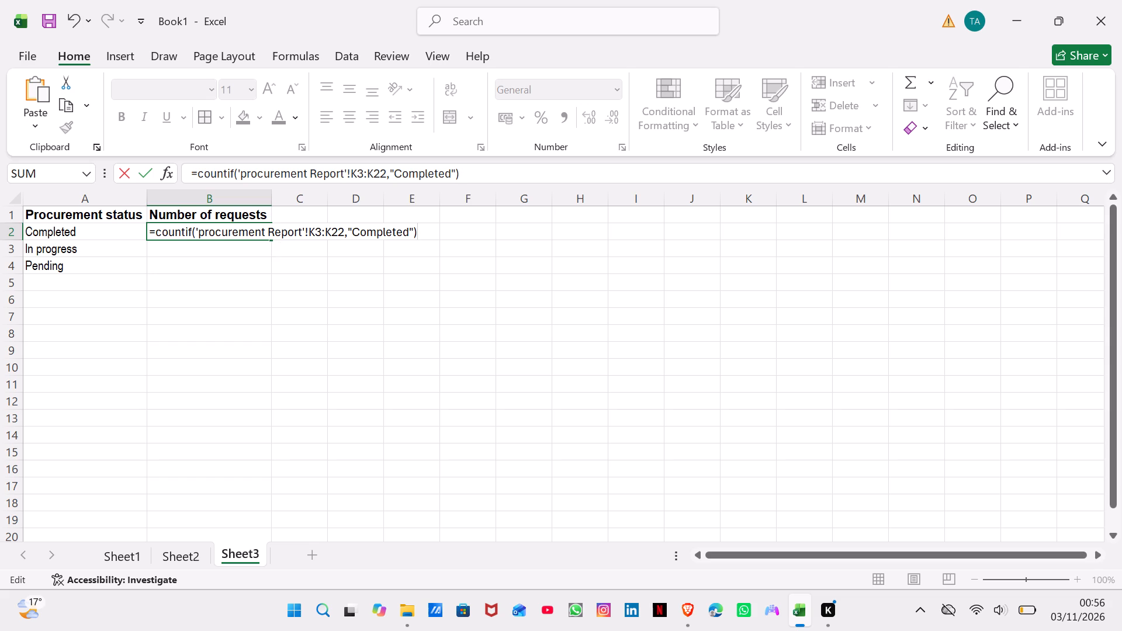
key(Return)
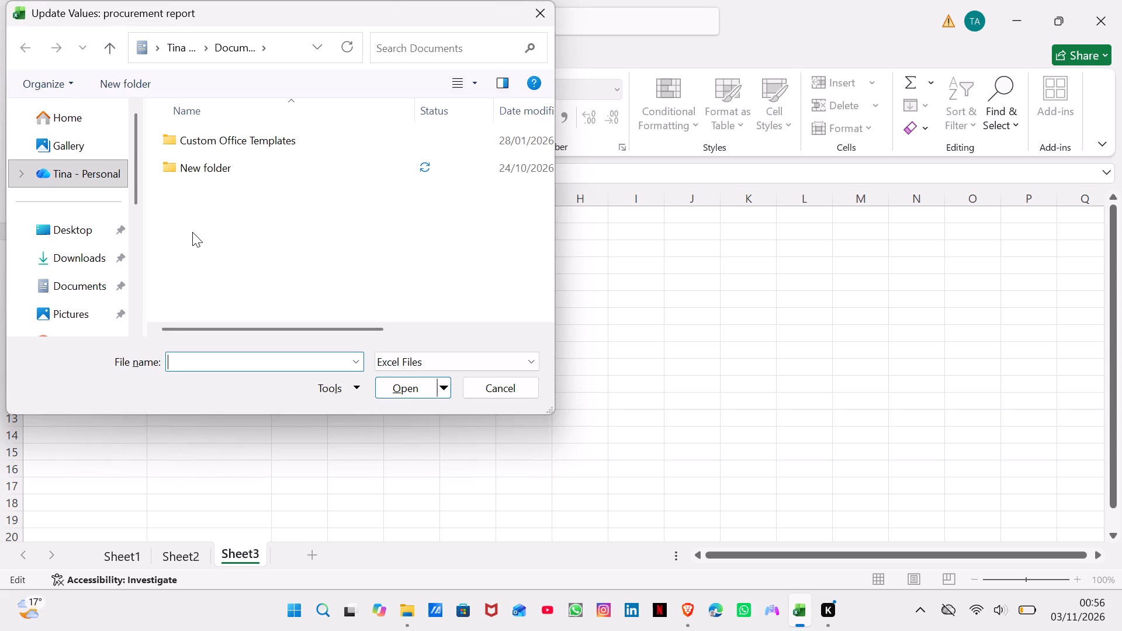
Dismiss the source file request and check the B2 formula's range against Status cells K3 to K22 on Sheet1.
click(535, 17)
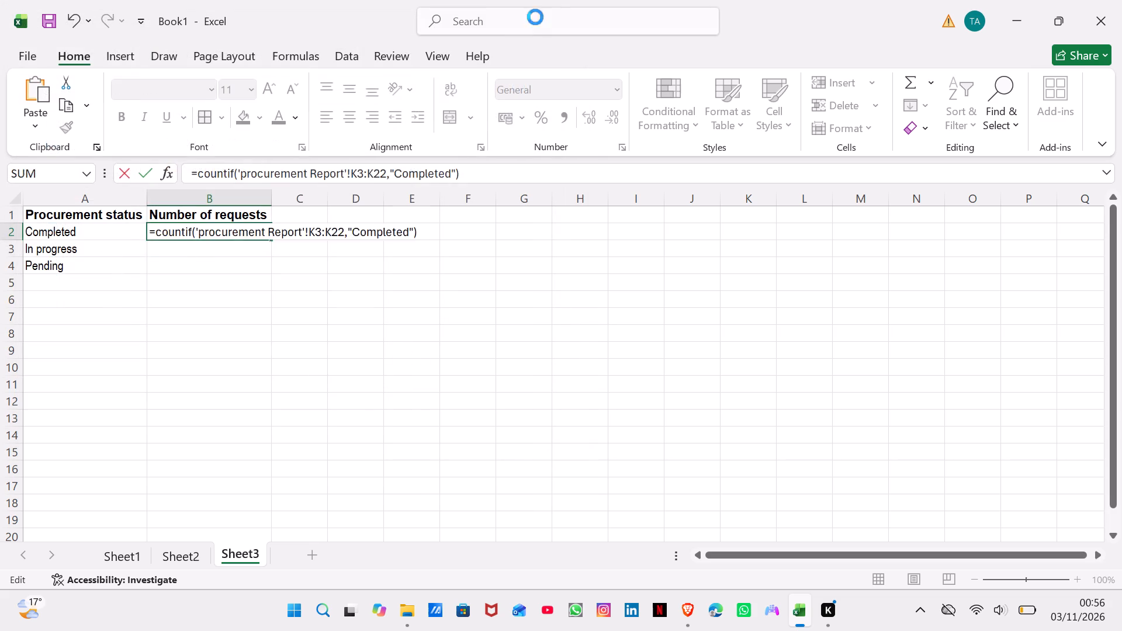
click(231, 234)
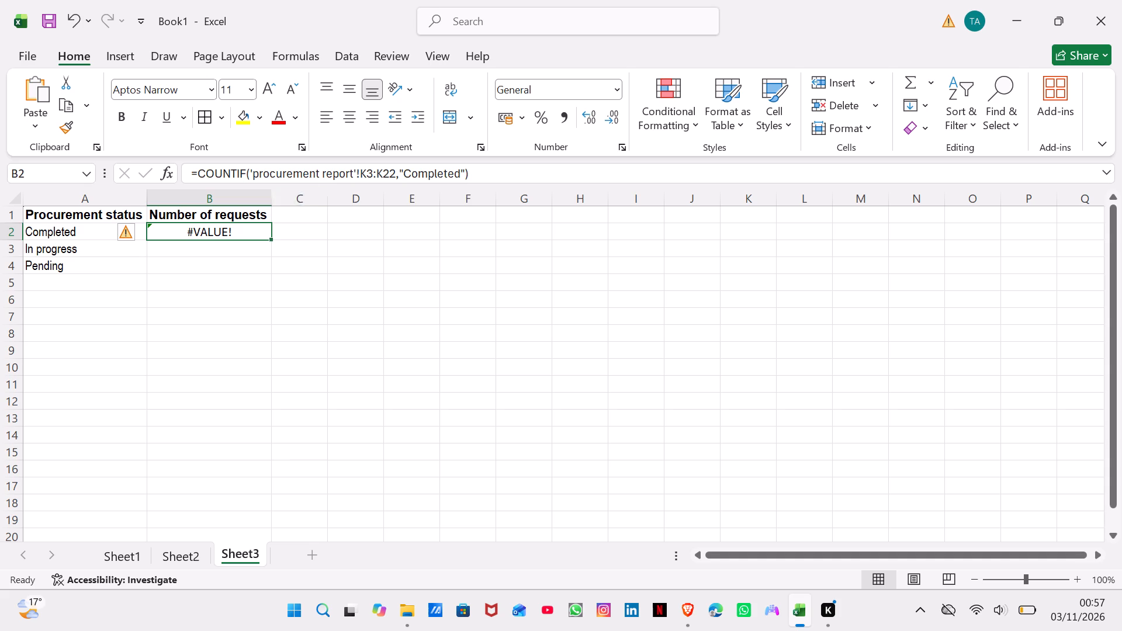
click(142, 556)
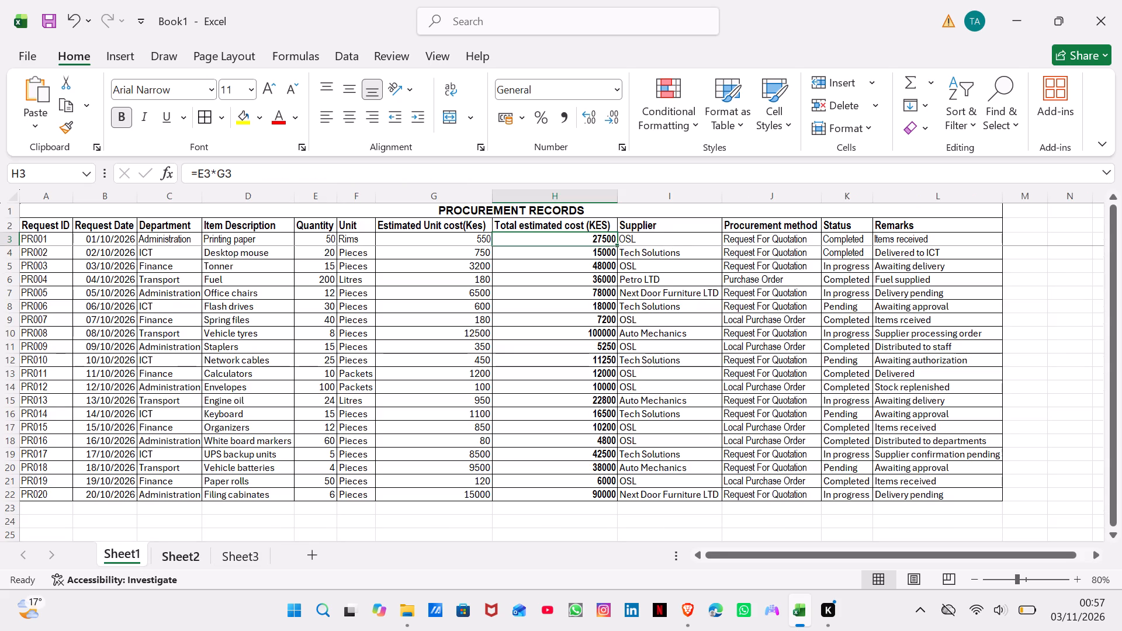
click(856, 241)
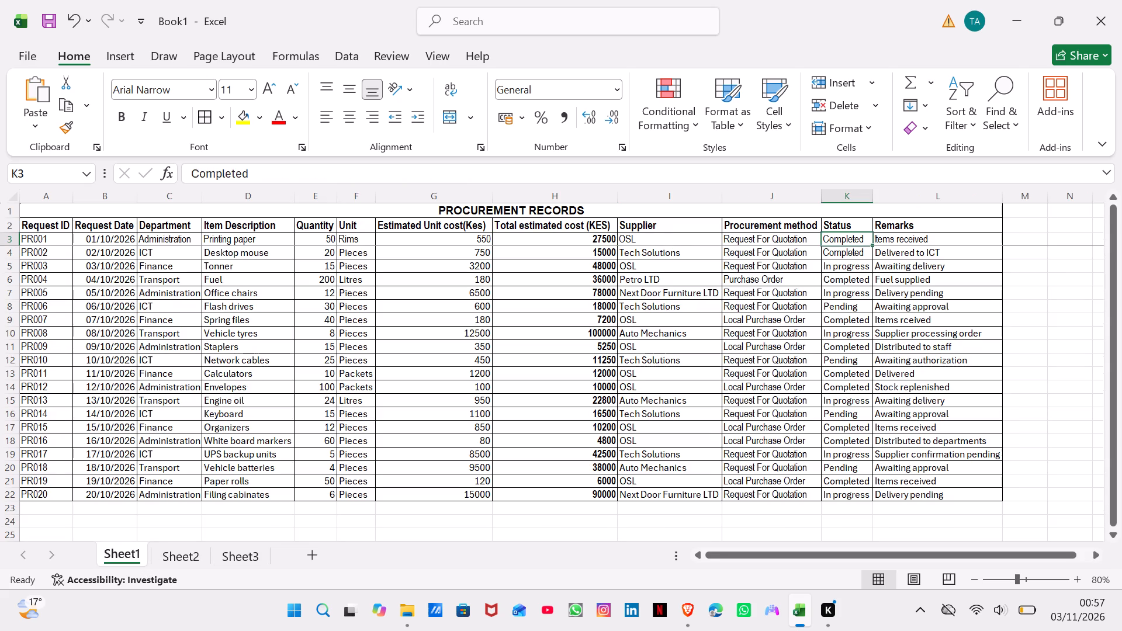
click(843, 500)
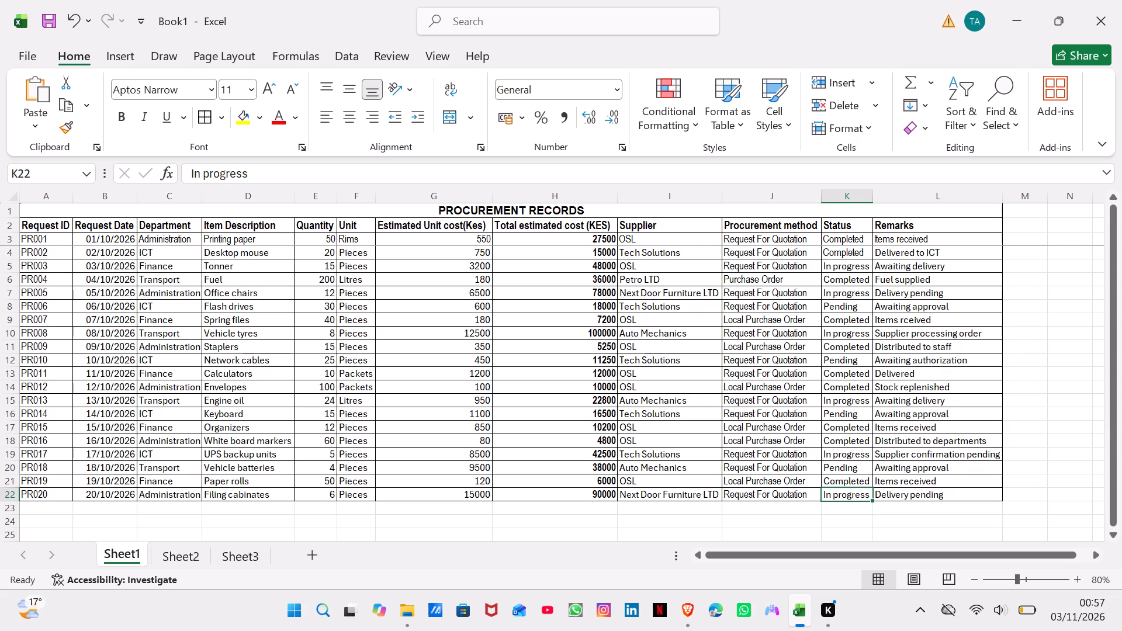
click(244, 566)
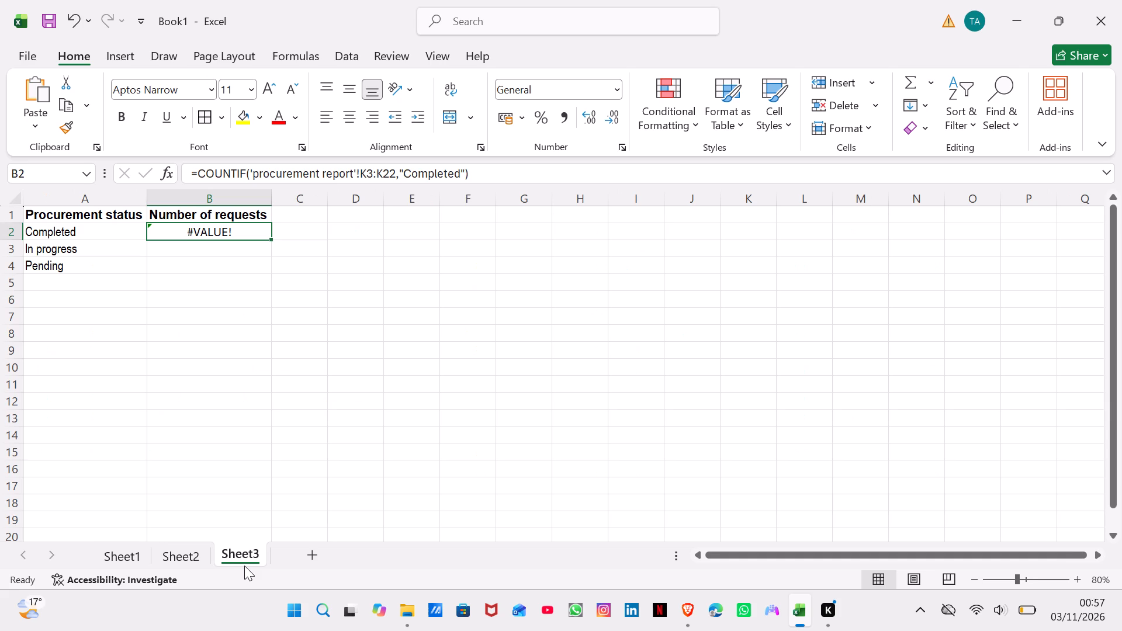
click(244, 566)
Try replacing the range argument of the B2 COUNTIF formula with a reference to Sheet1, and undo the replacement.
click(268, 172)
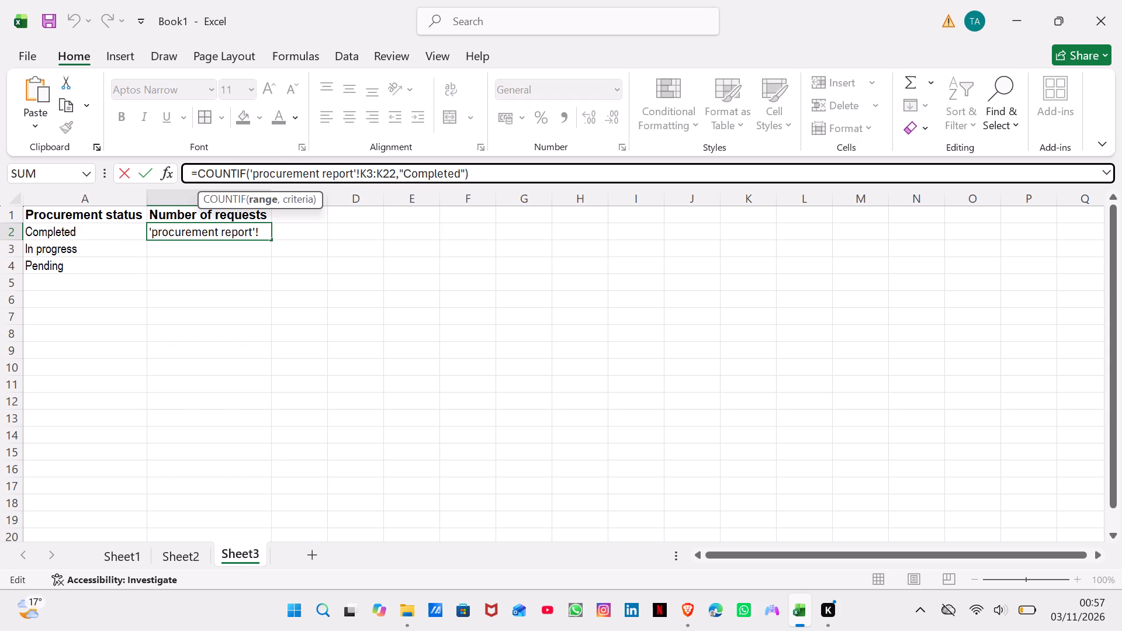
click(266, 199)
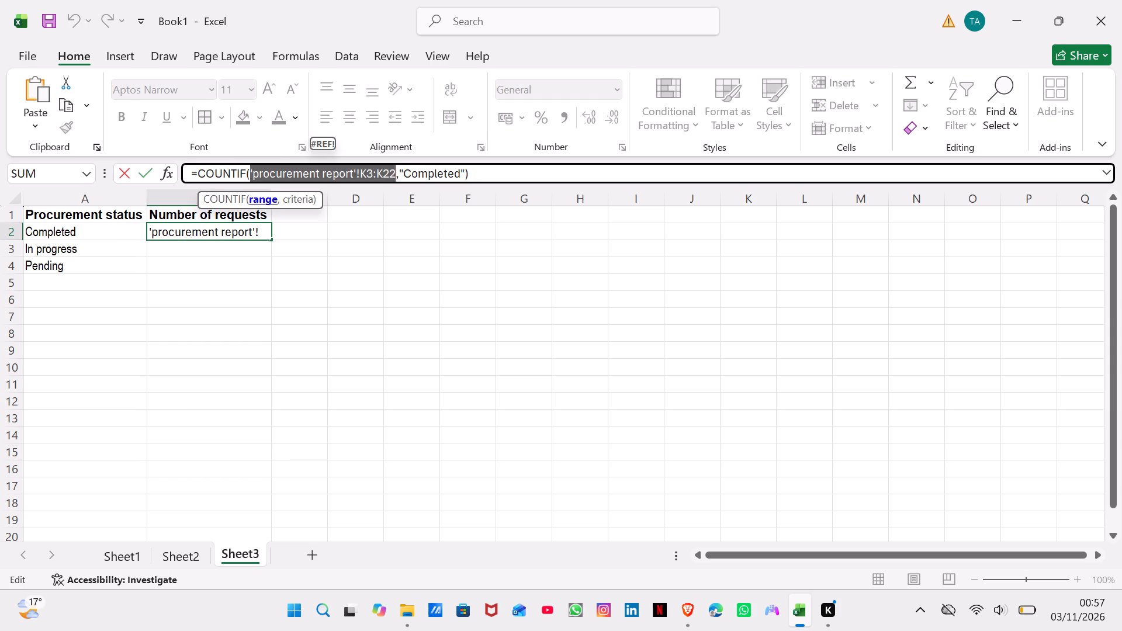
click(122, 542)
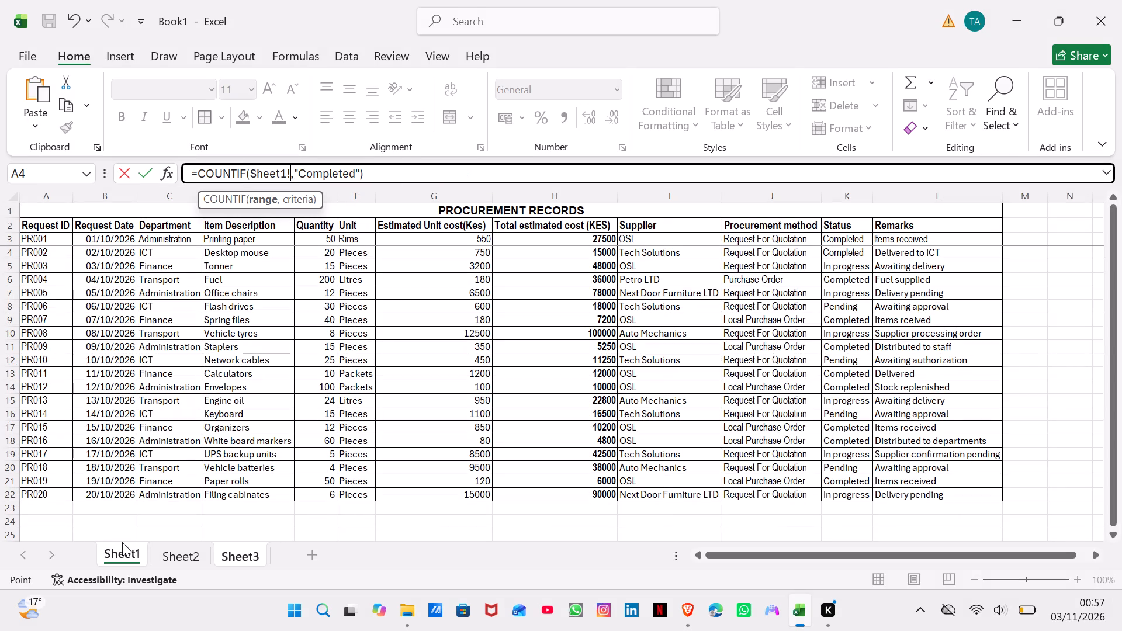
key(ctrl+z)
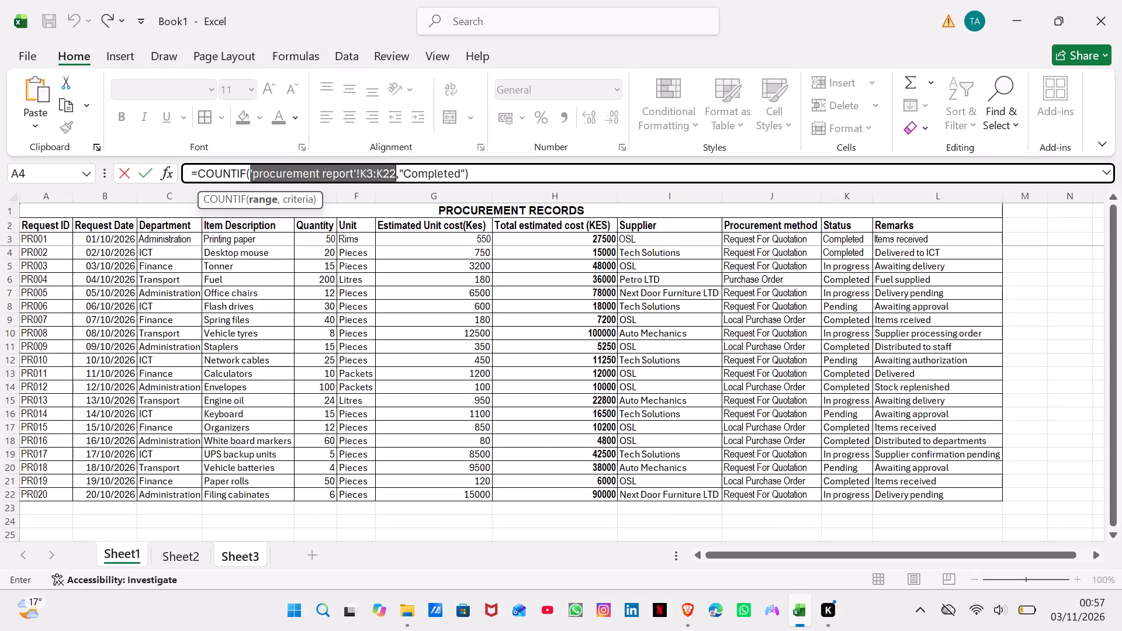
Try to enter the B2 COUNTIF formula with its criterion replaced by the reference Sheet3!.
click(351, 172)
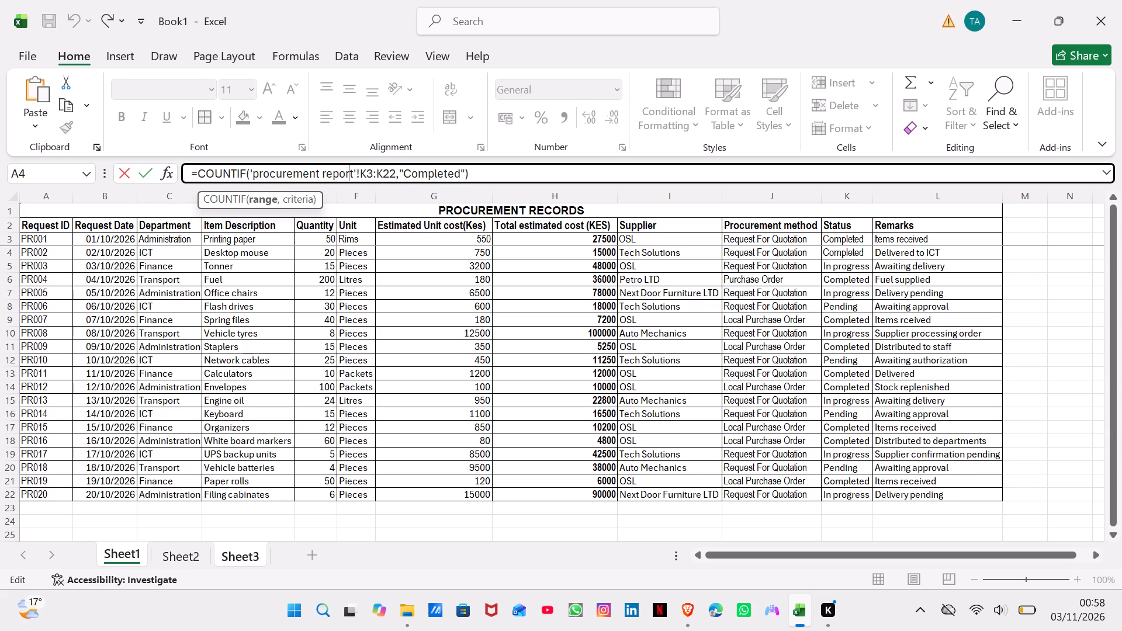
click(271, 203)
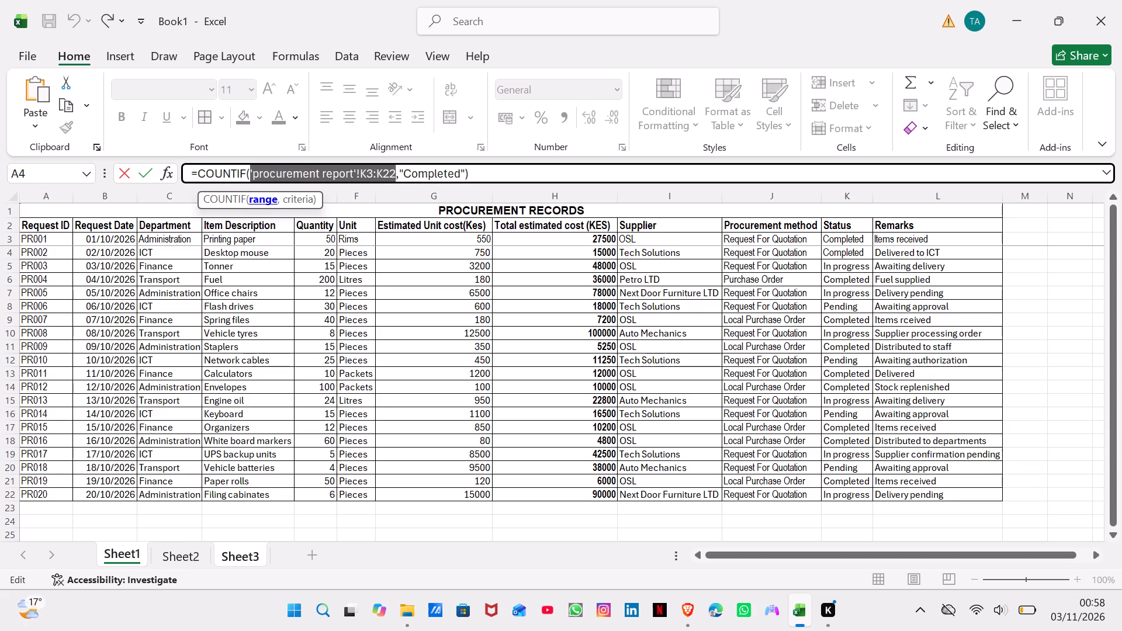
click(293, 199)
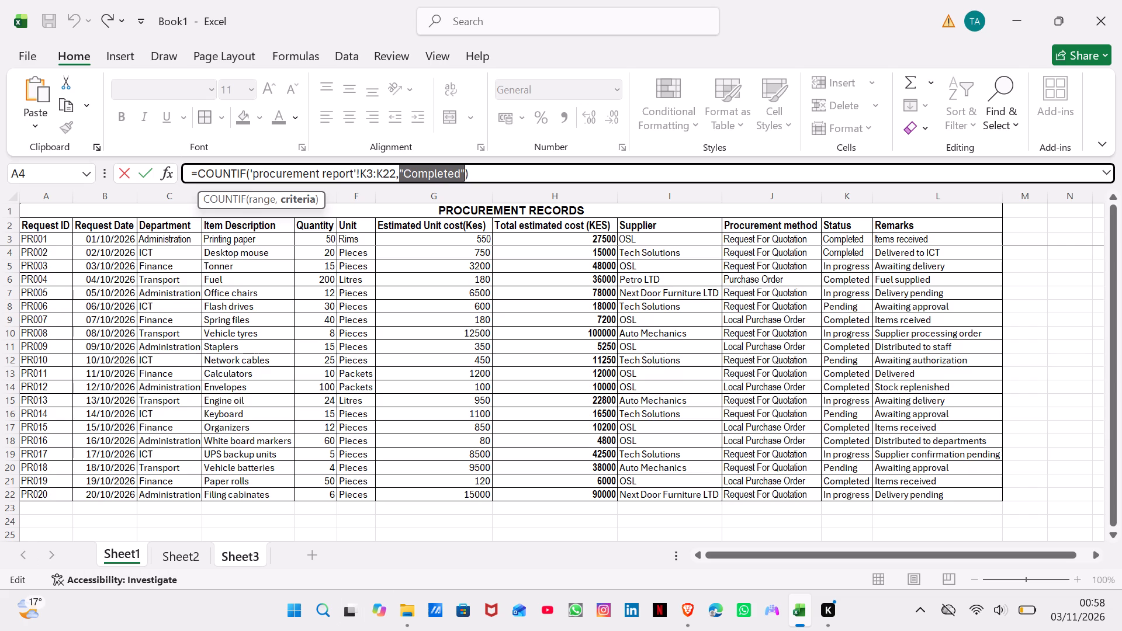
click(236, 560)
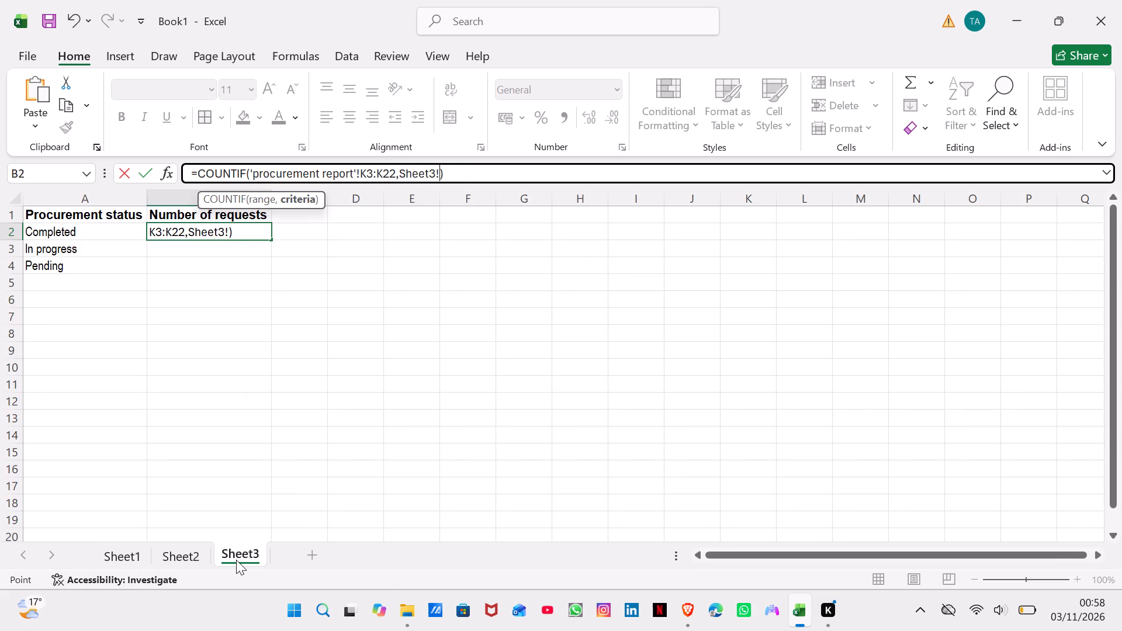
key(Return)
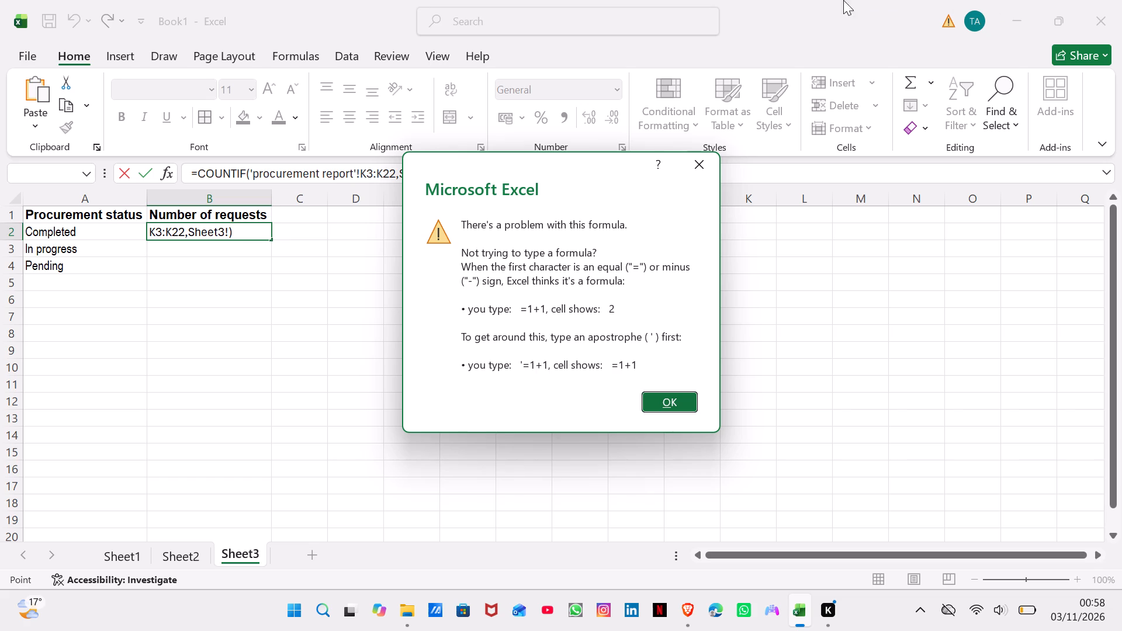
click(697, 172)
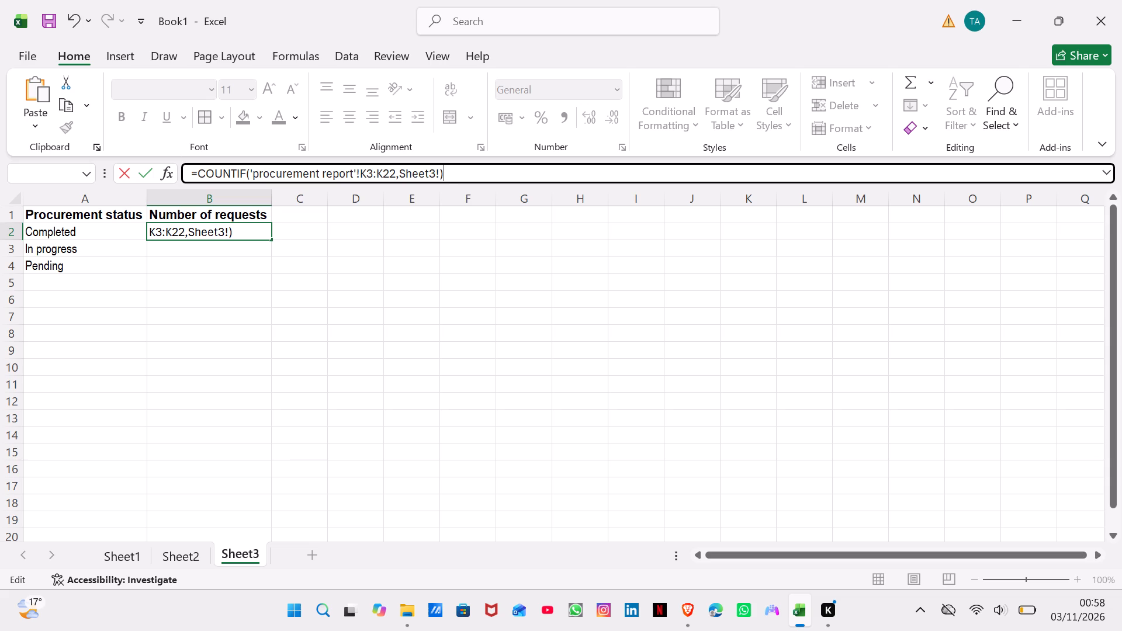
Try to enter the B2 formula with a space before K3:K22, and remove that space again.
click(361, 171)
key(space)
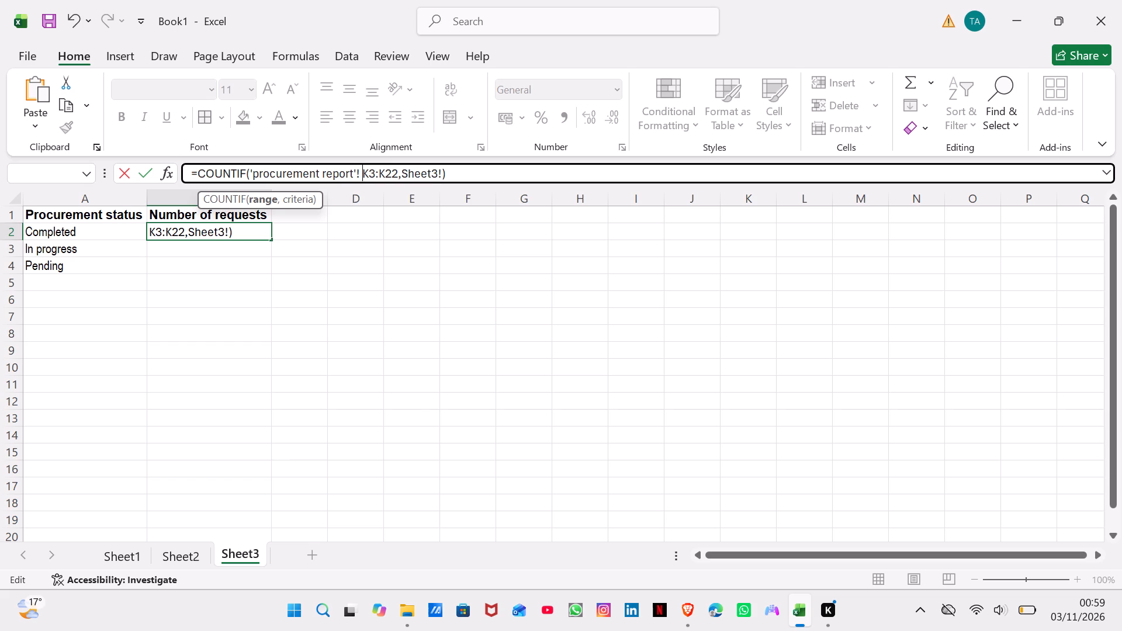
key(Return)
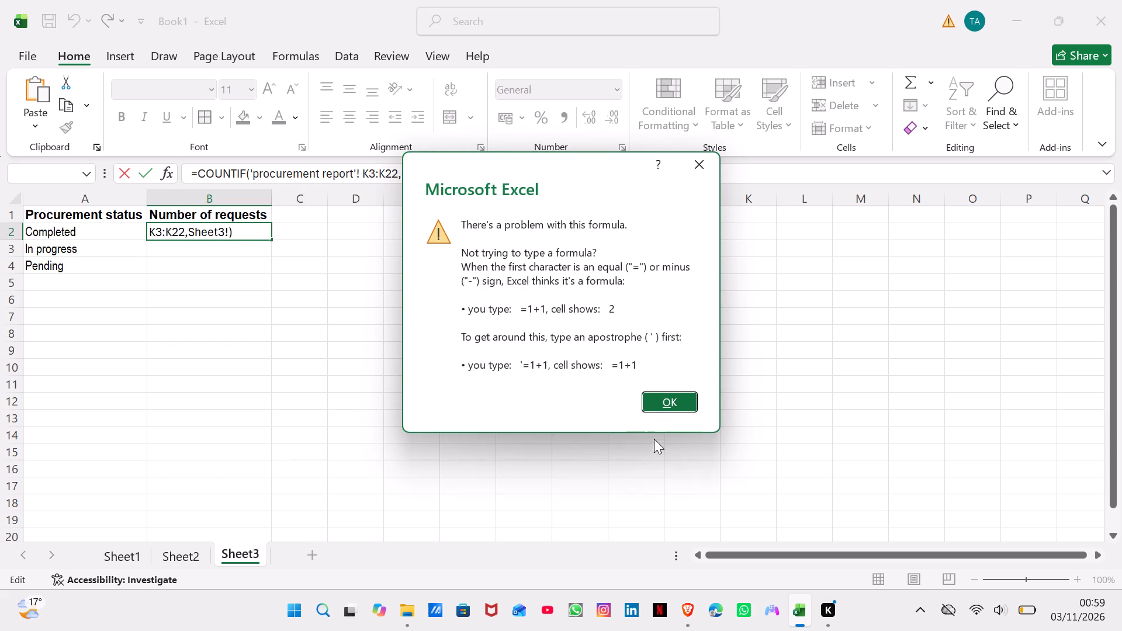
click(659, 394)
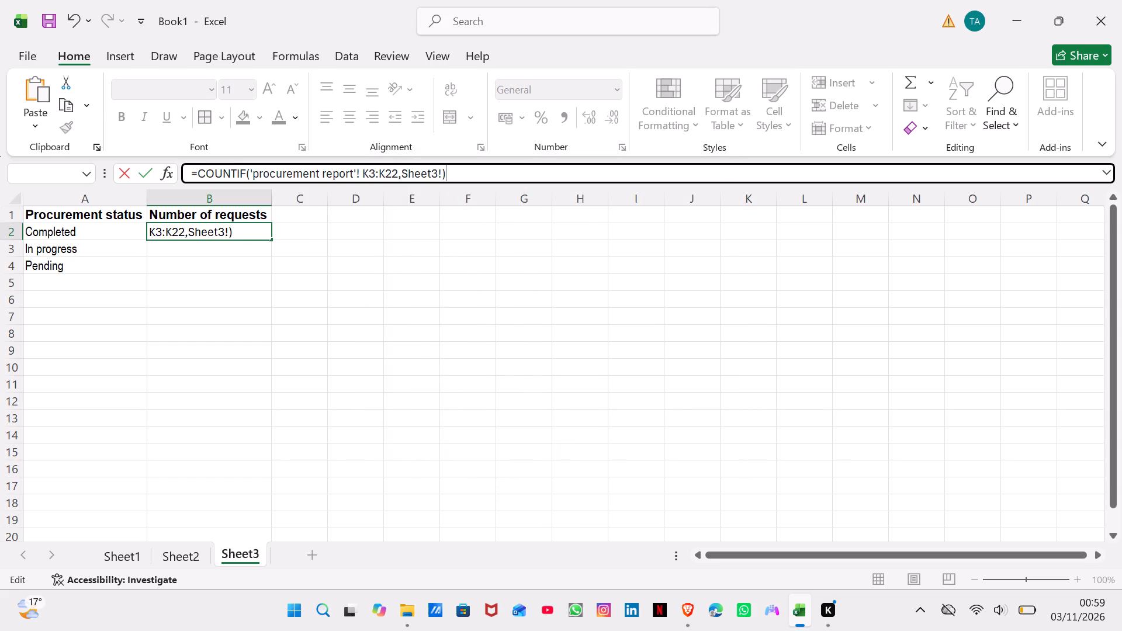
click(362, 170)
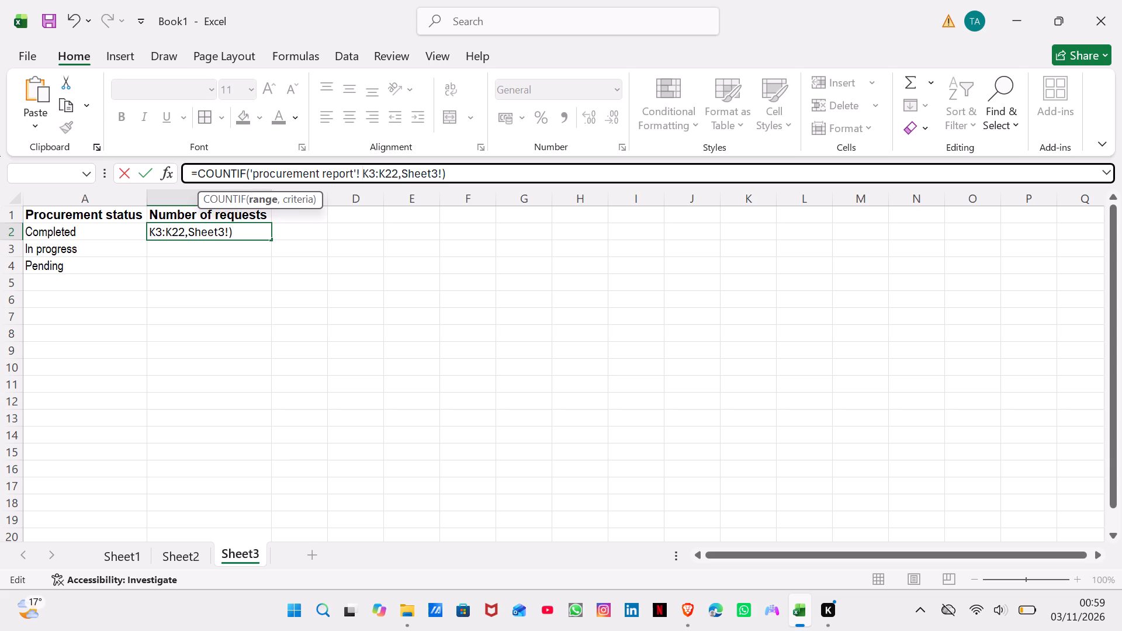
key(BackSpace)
Delete the Sheet3! reference and the comma before it from the B2 COUNTIF formula, keeping the closing parenthesis.
click(431, 170)
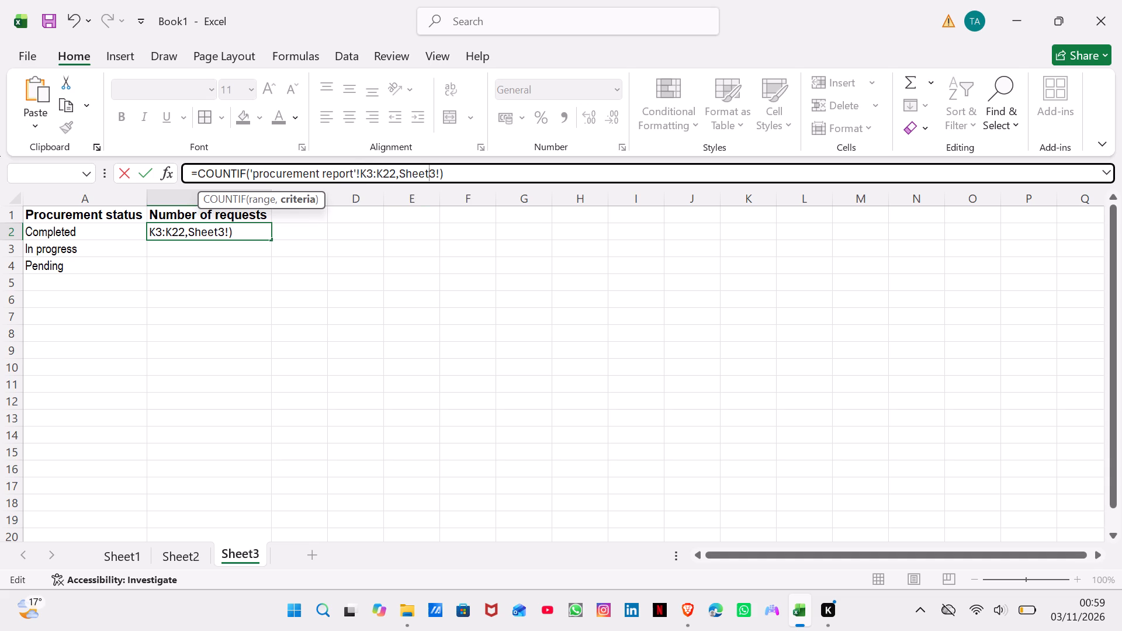
key(Right)
key(Right)
key(BackSpace)
key(BackSpace)
key(BackSpace)
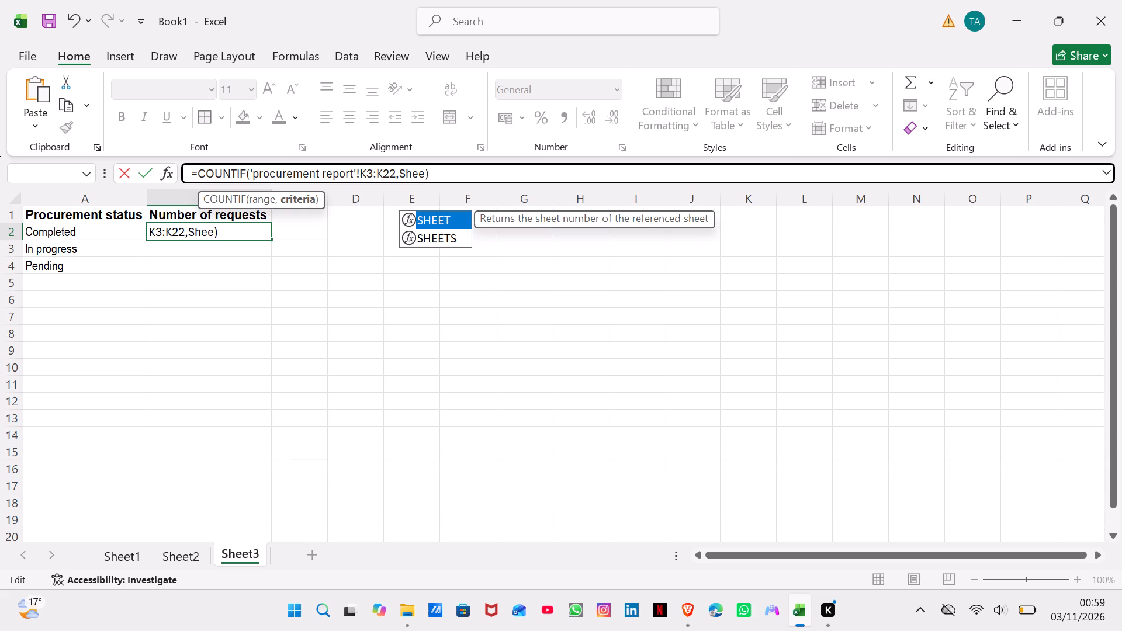
key(BackSpace)
key(BackSpace)
key(BackSpace)
key(BackSpace)
key(BackSpace)
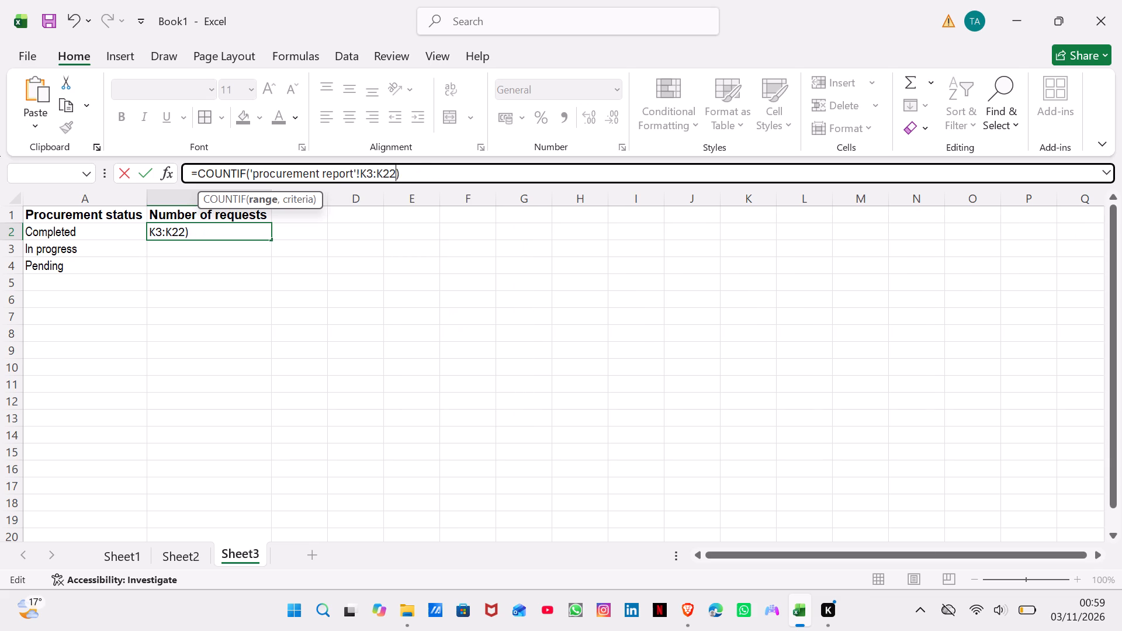
Add a comma and a quotation mark after K3:K22 in B2, enter the formula with the suggested correction, and dismiss the file request.
key(shift+quotedbl)
key(Left)
key(comma)
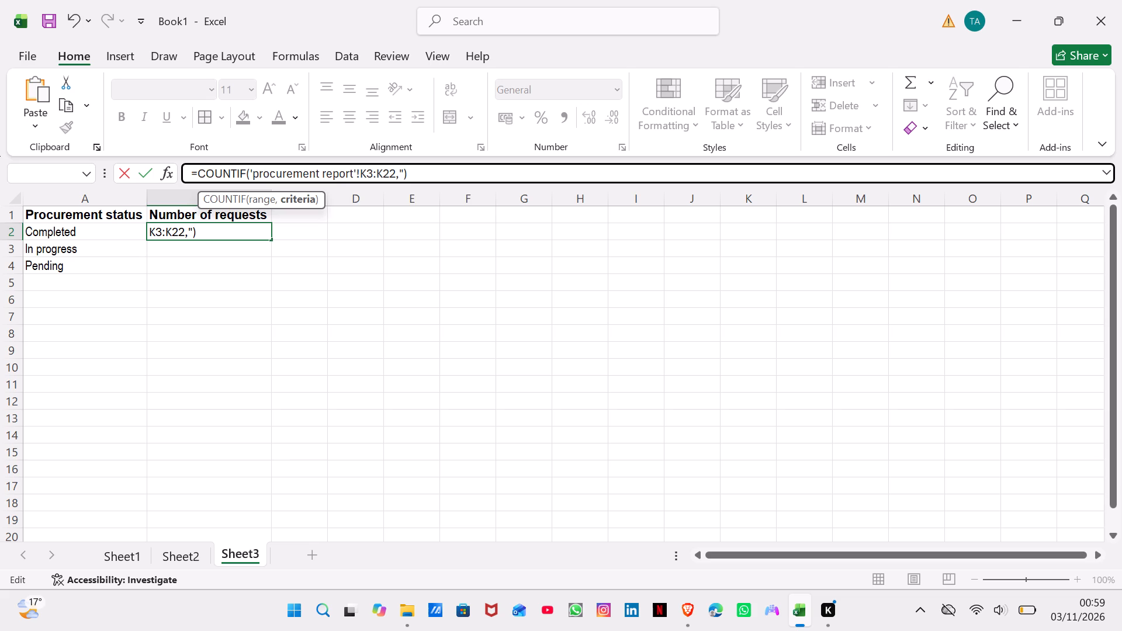
key(Right)
key(Return)
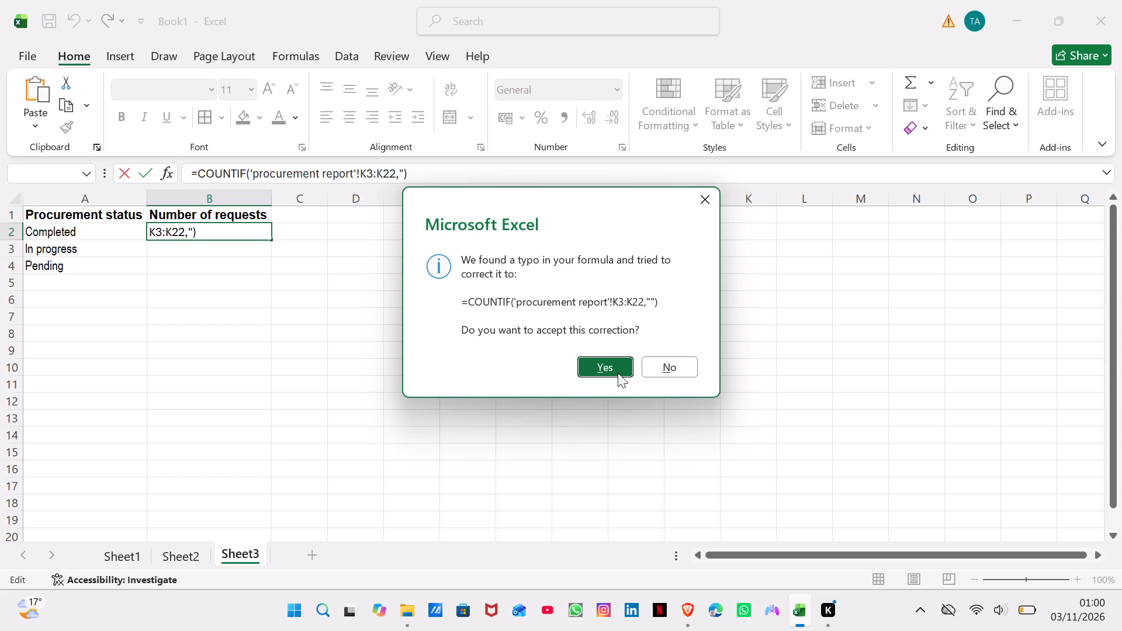
click(618, 373)
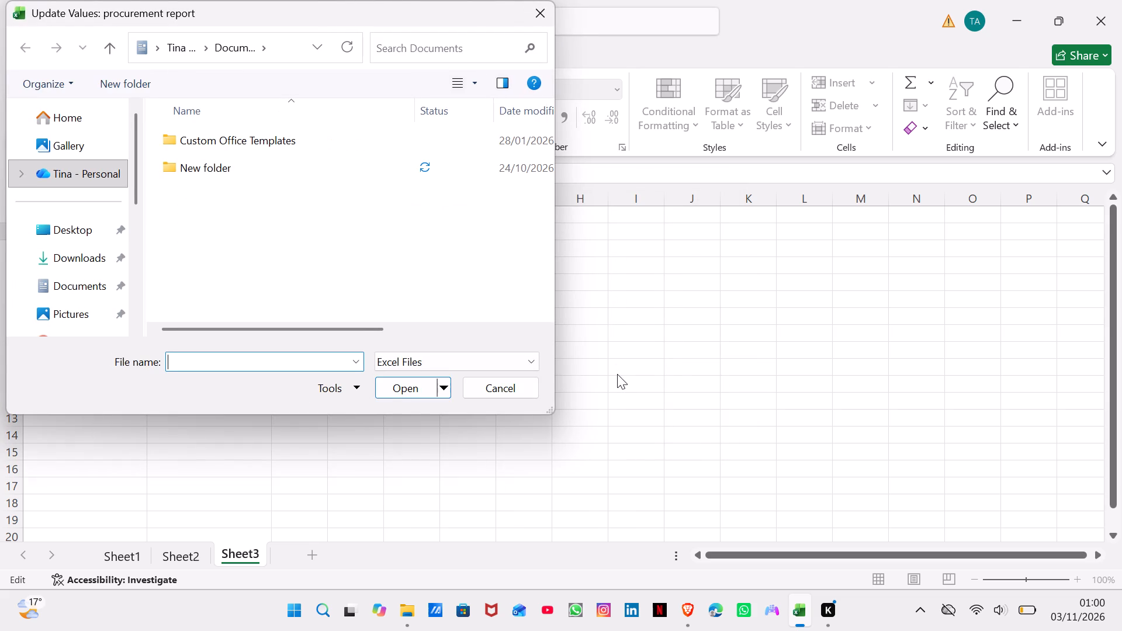
click(617, 375)
click(540, 6)
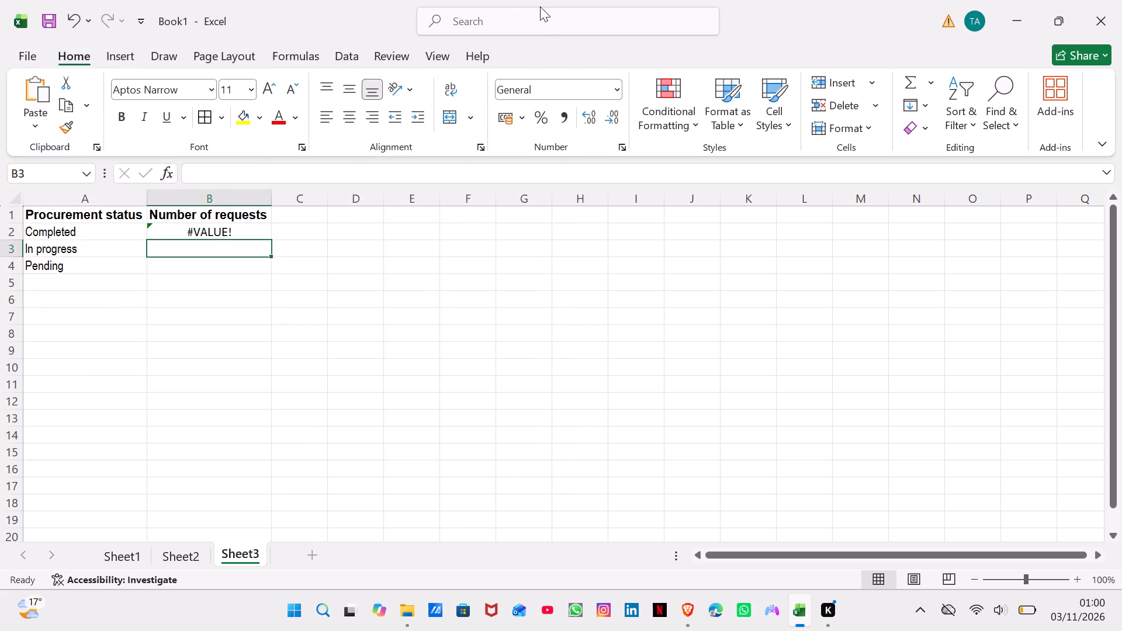
Examine the COUNTIF formula for completed requests in Sheet2's B4 and compare it with the formula in Sheet3's B2.
click(246, 239)
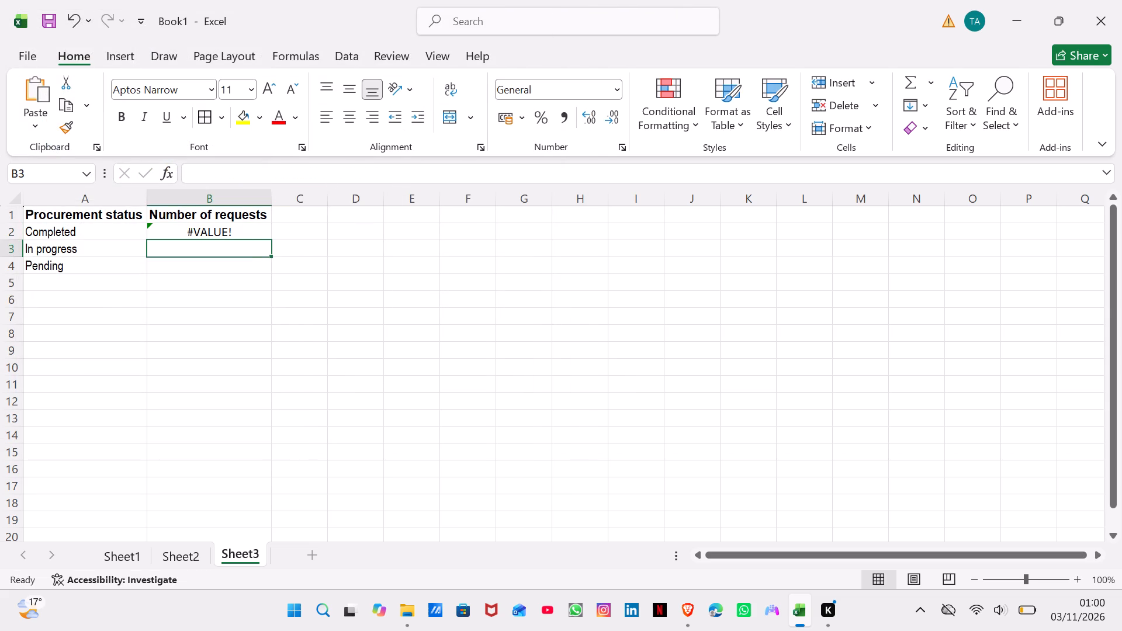
click(246, 239)
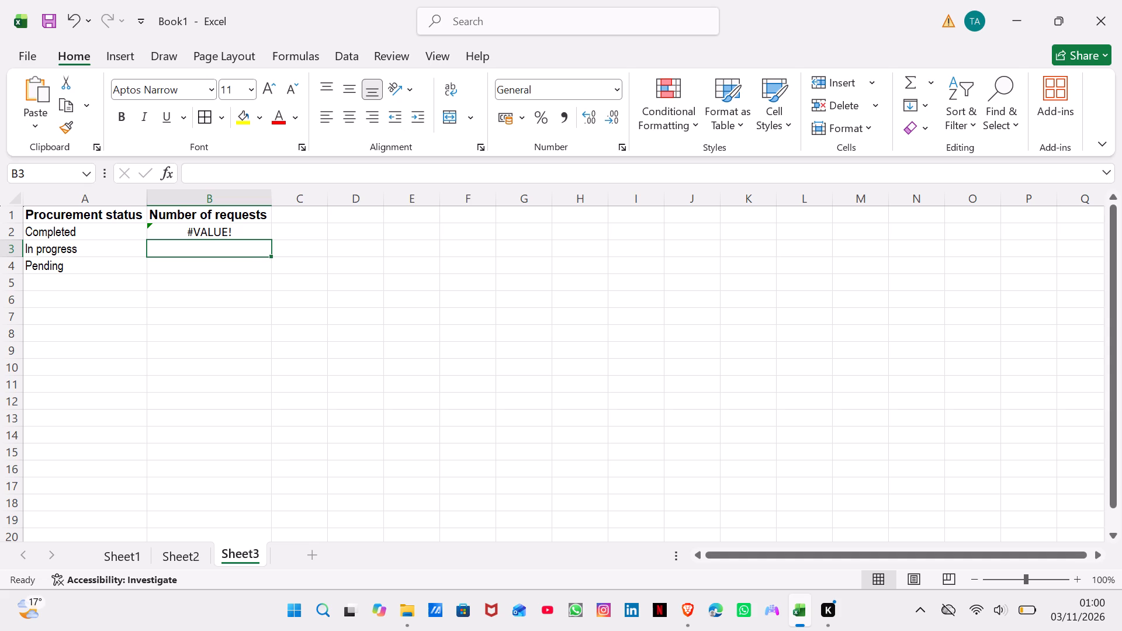
click(246, 239)
click(244, 232)
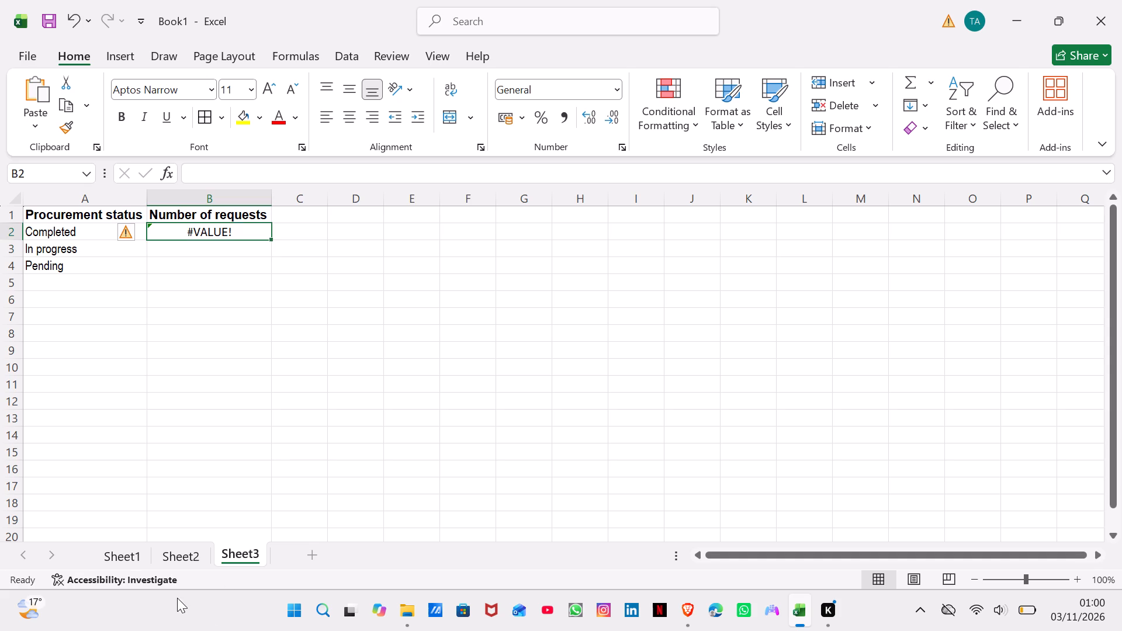
click(174, 548)
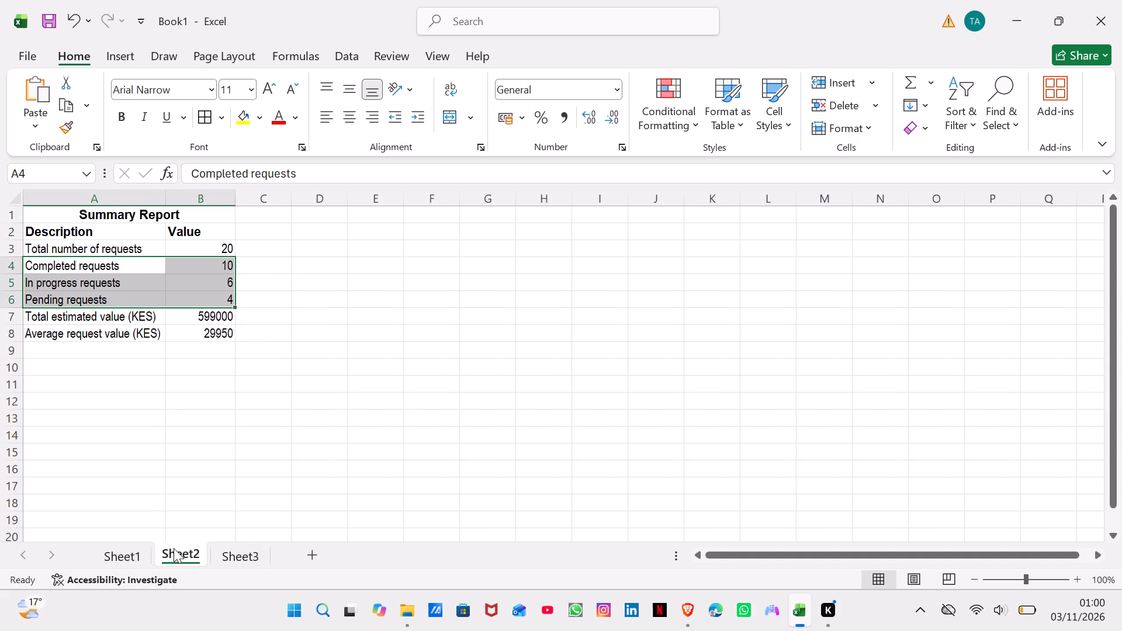
click(185, 266)
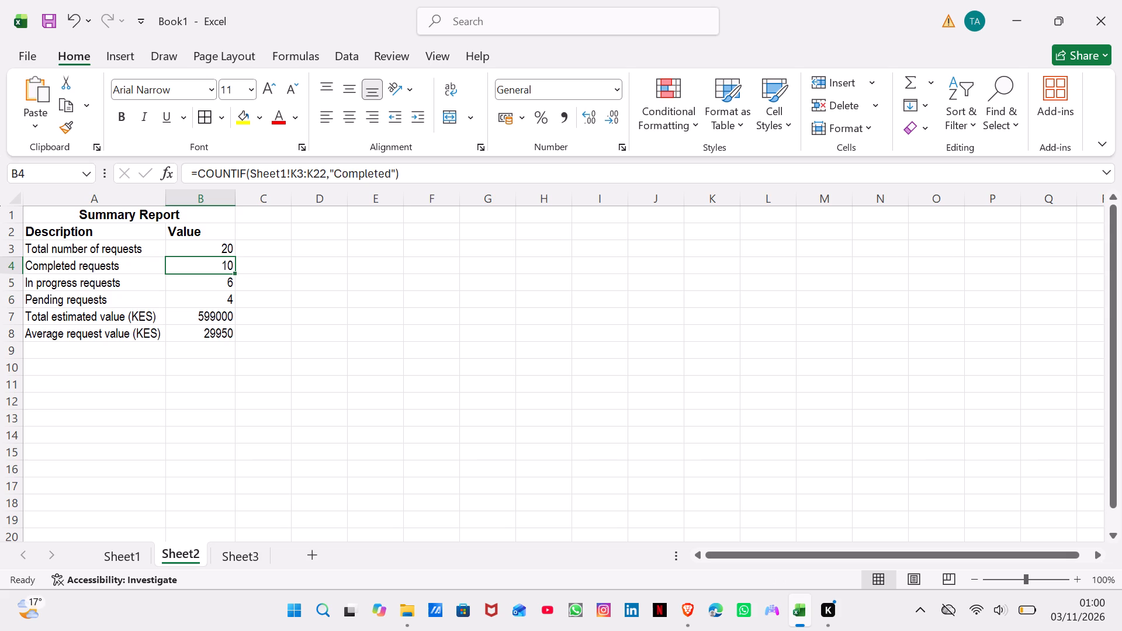
click(221, 556)
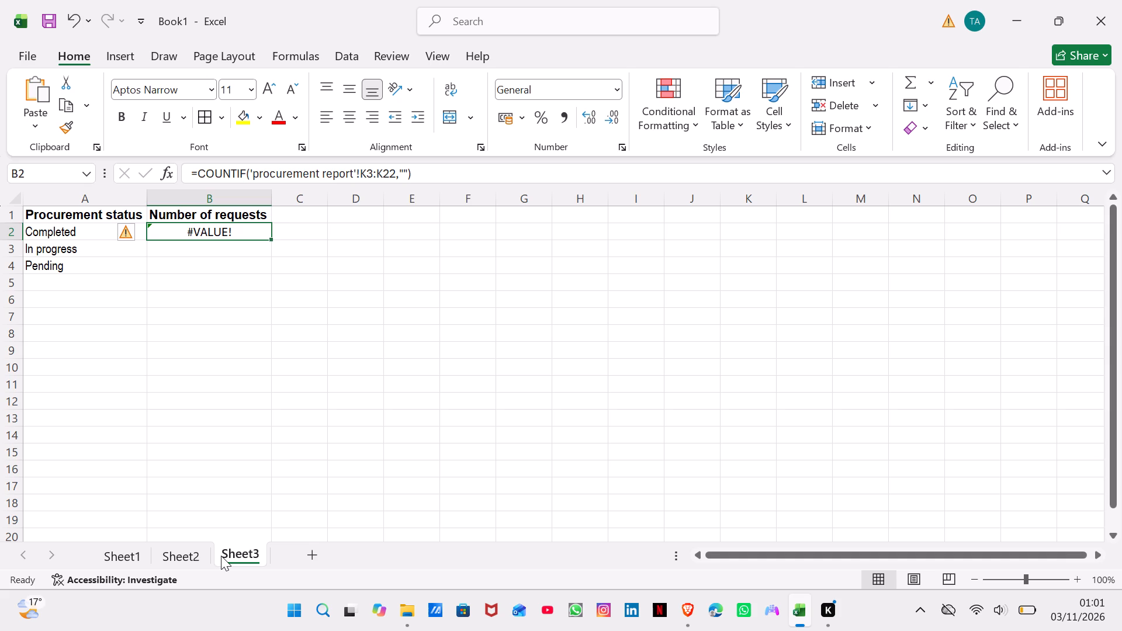
click(198, 246)
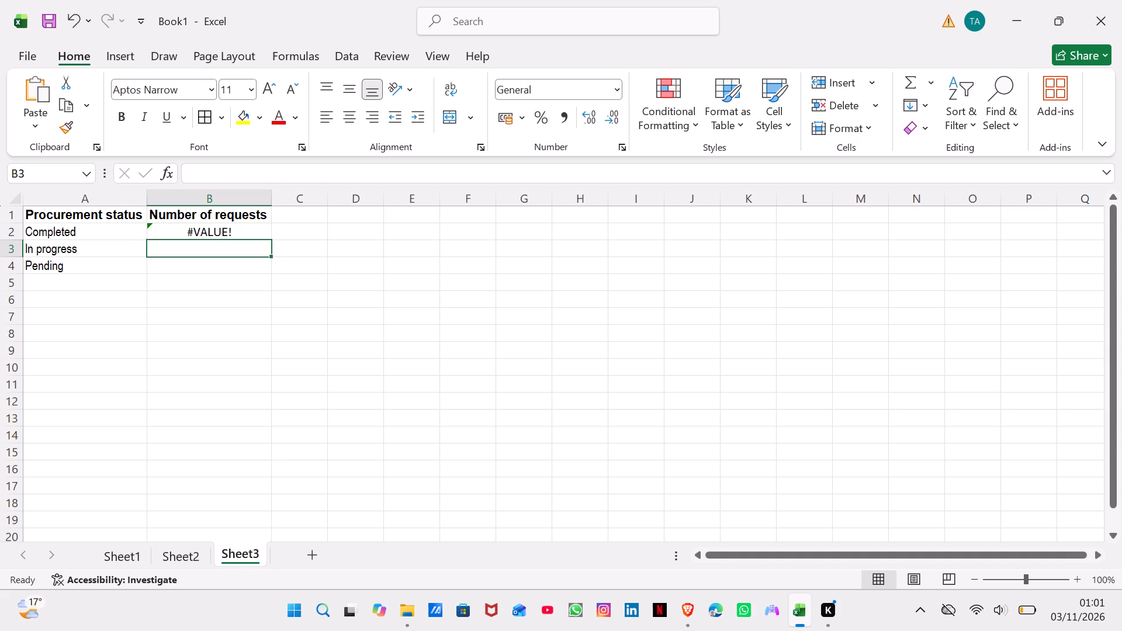
click(205, 228)
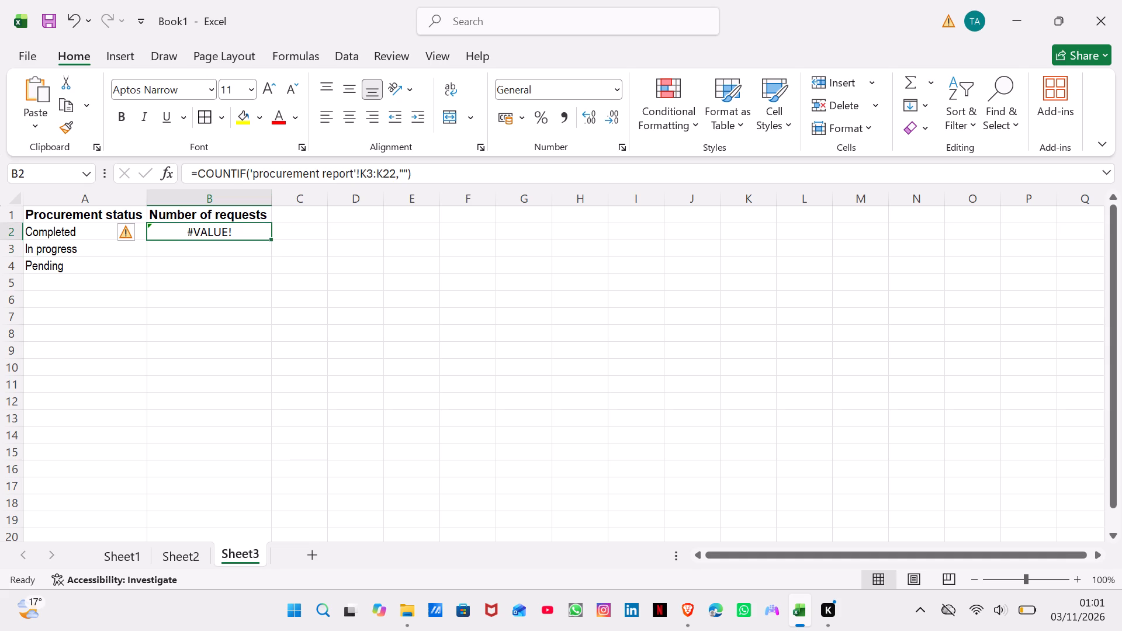
Leave the B2 formula edit for Sheet1, dismissing the file request, examine the procurement records, and return to cell B2 on Sheet3.
click(252, 167)
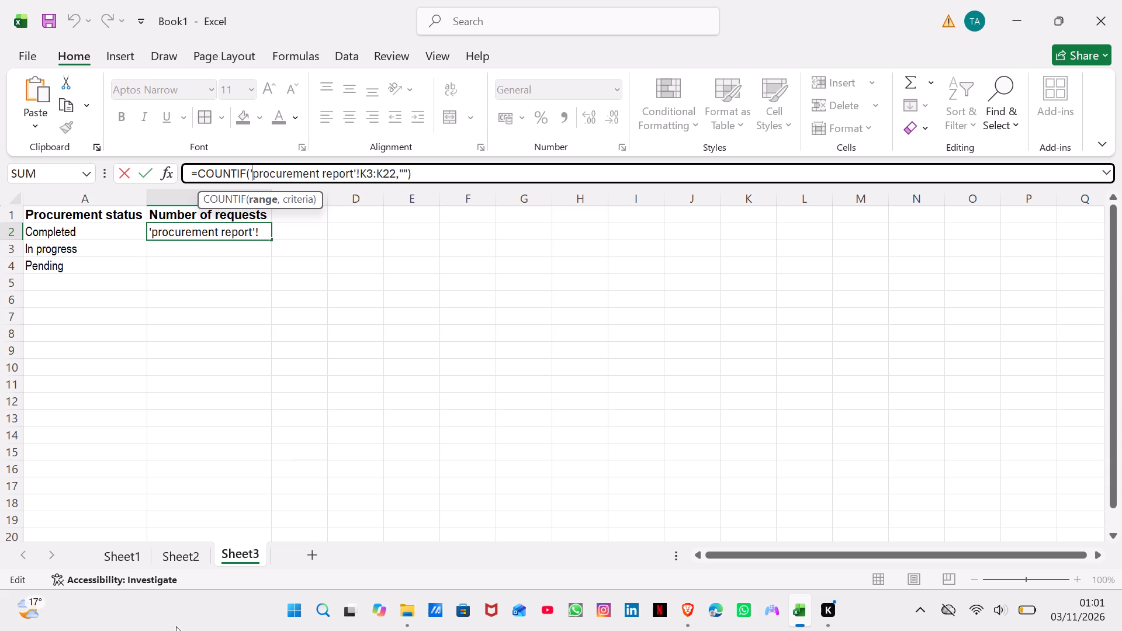
click(141, 548)
click(141, 548)
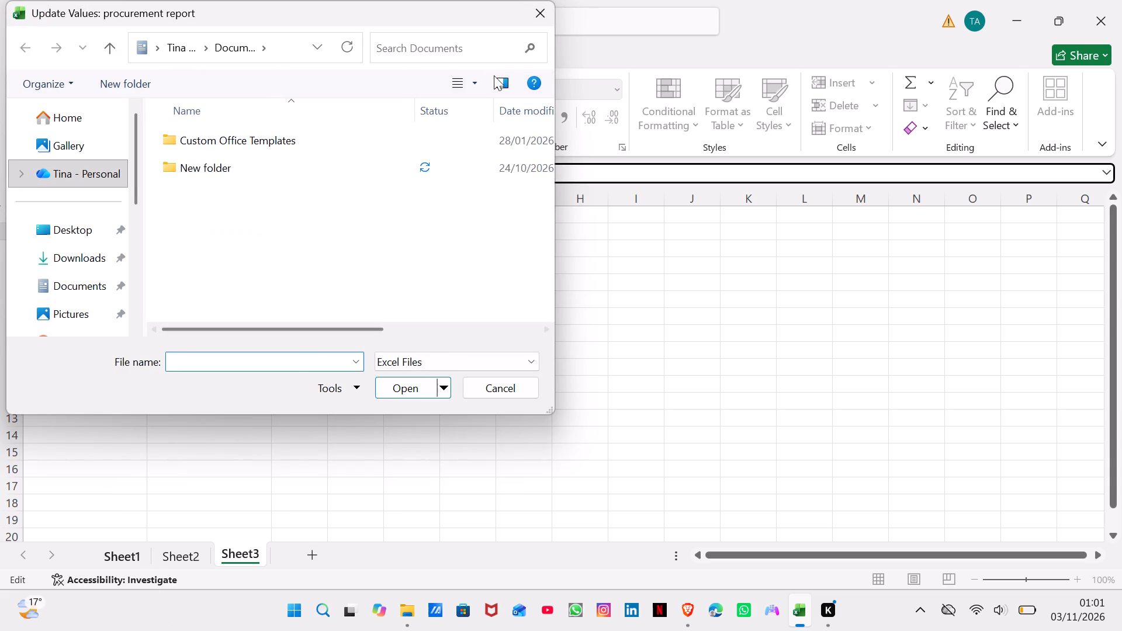
click(540, 2)
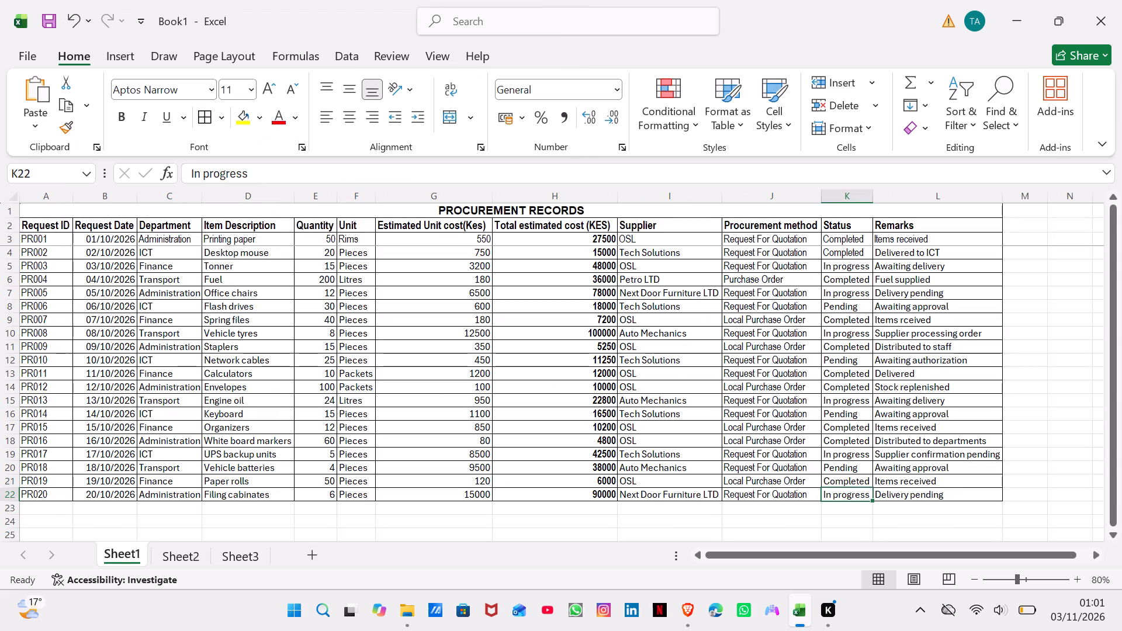
click(153, 518)
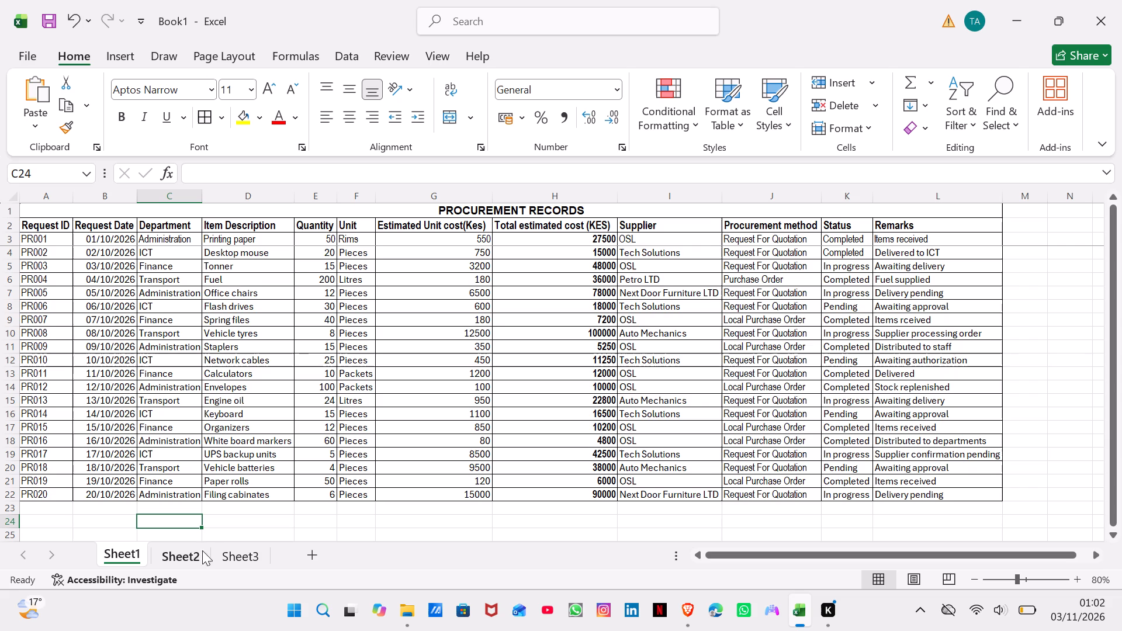
click(232, 554)
key(Return)
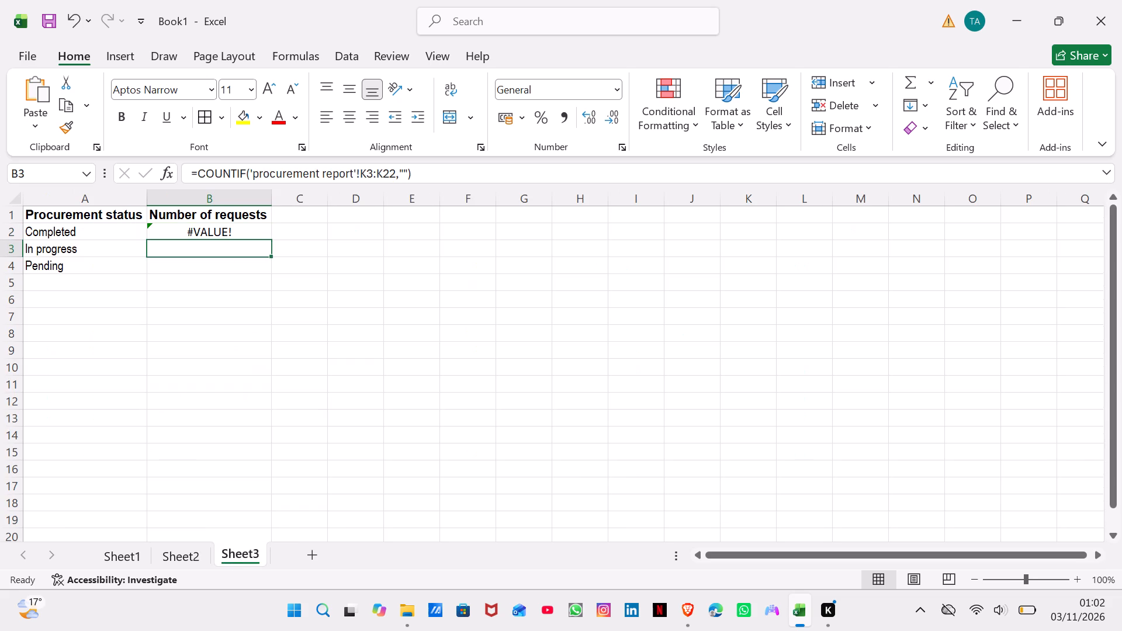
click(231, 226)
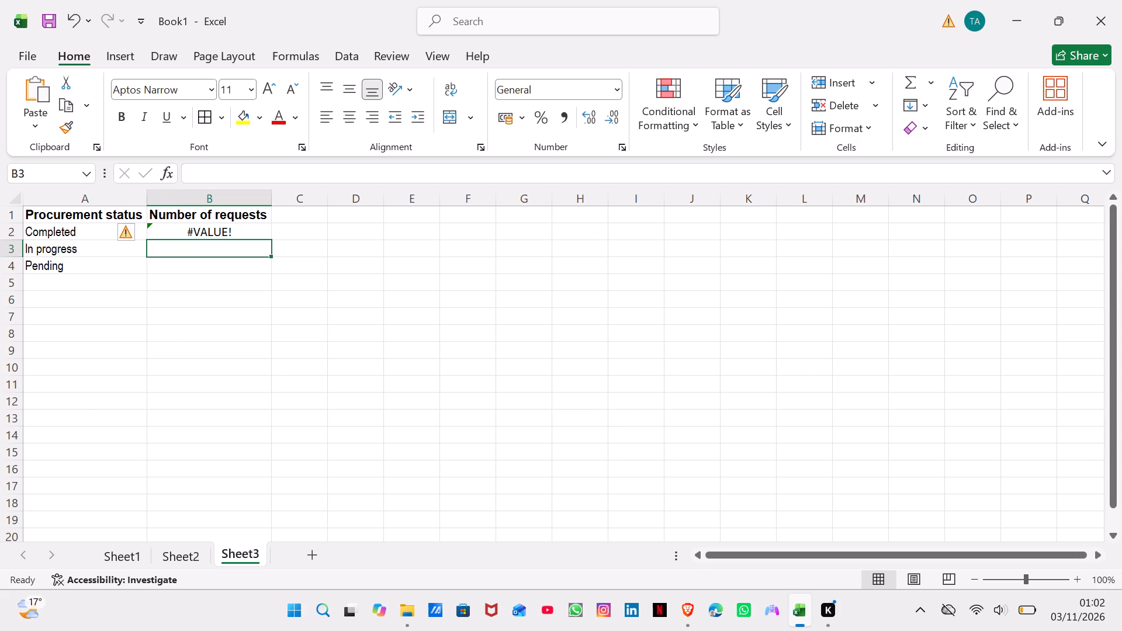
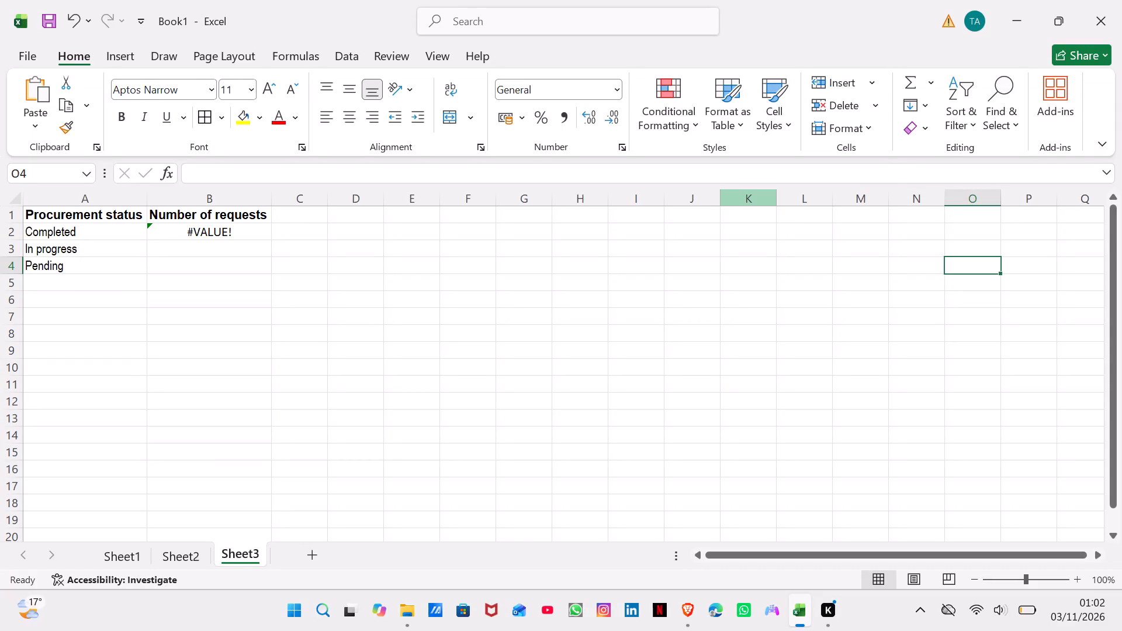
Fill the COUNTIF formula from B2 down through B5 on Sheet3, dismissing the file request.
double_click(273, 235)
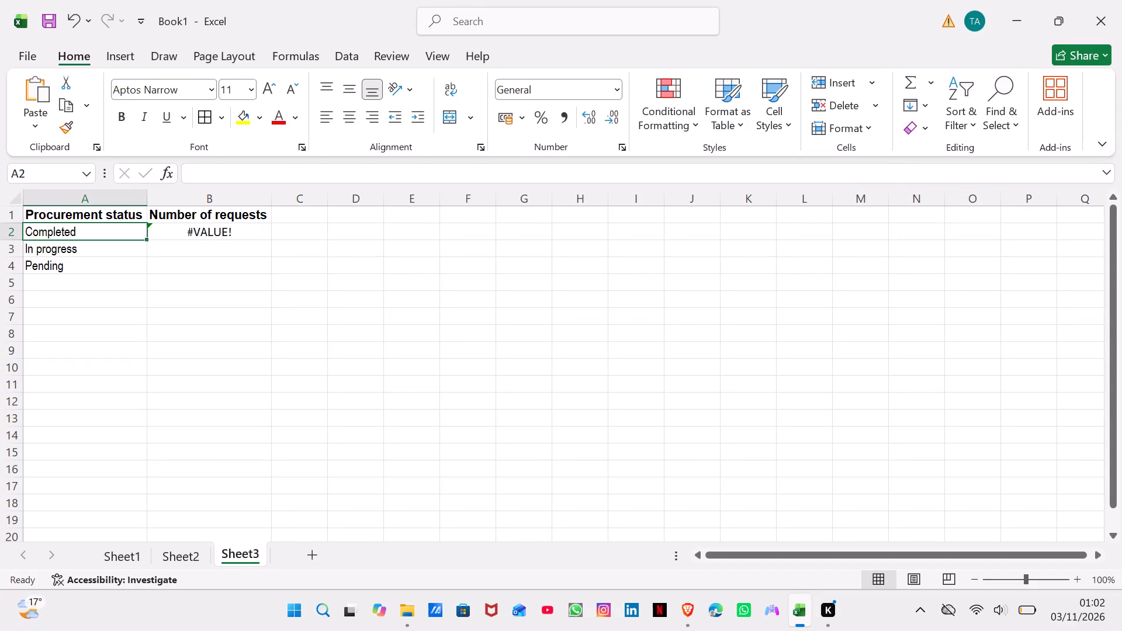
click(273, 235)
click(249, 227)
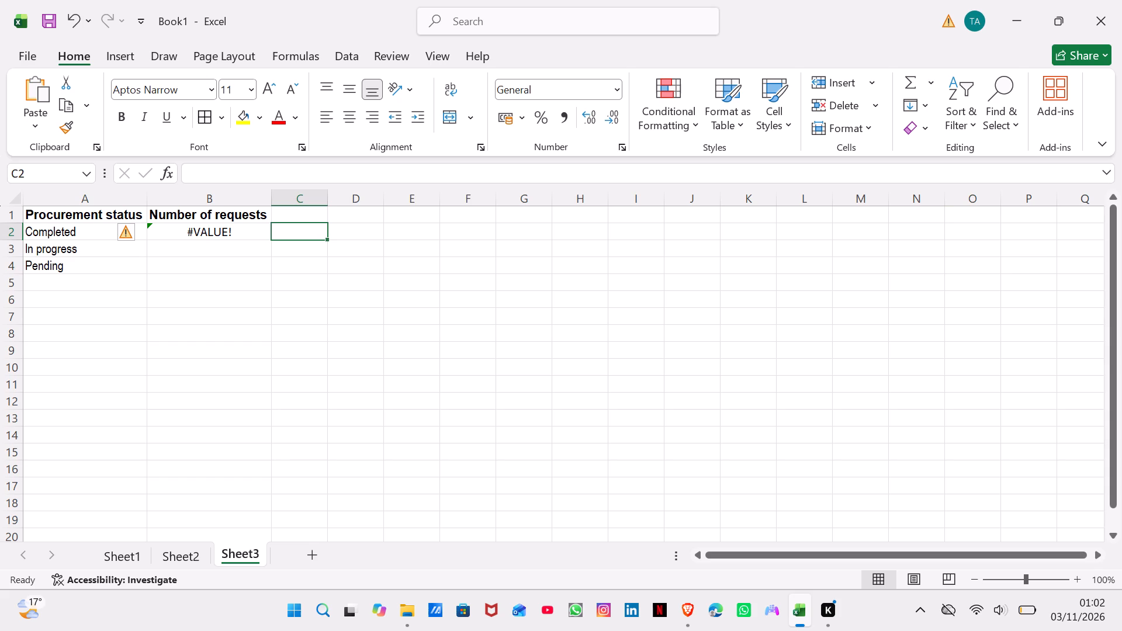
drag(271, 242, 271, 283)
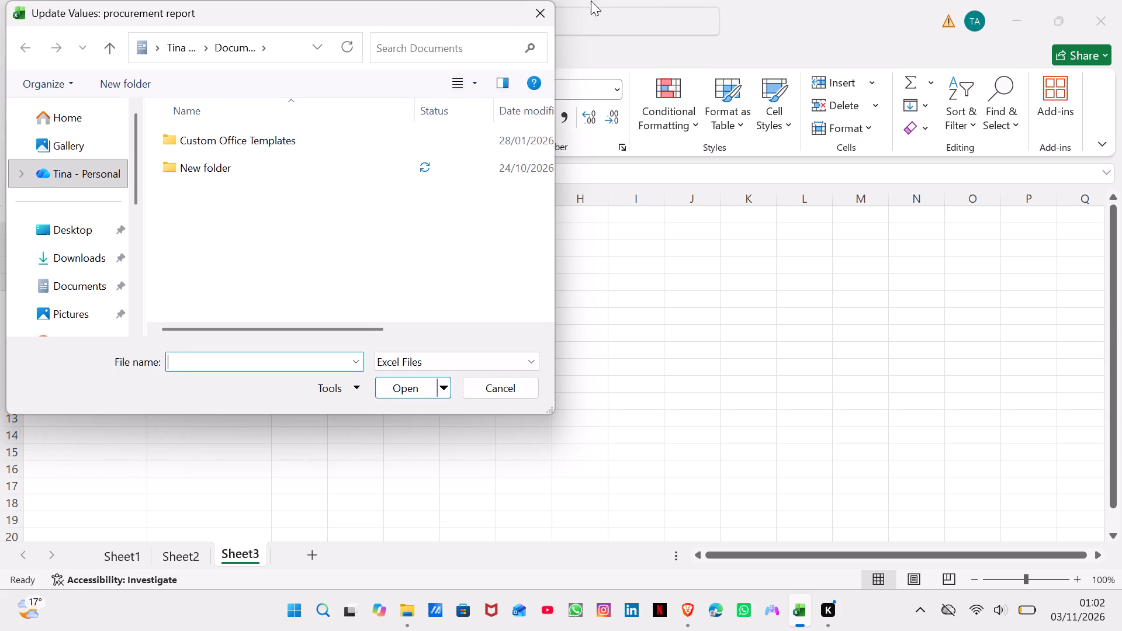
click(545, 6)
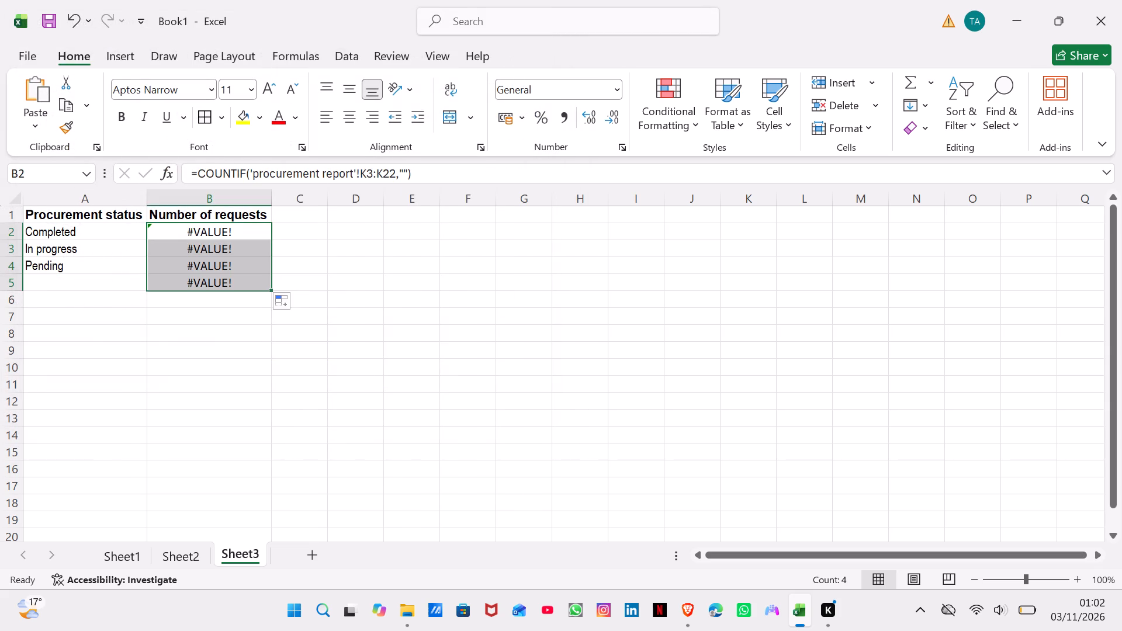
Move the formulas in B2:B5 up one row to B1:B4, replacing the existing contents.
click(228, 292)
drag(263, 290, 268, 251)
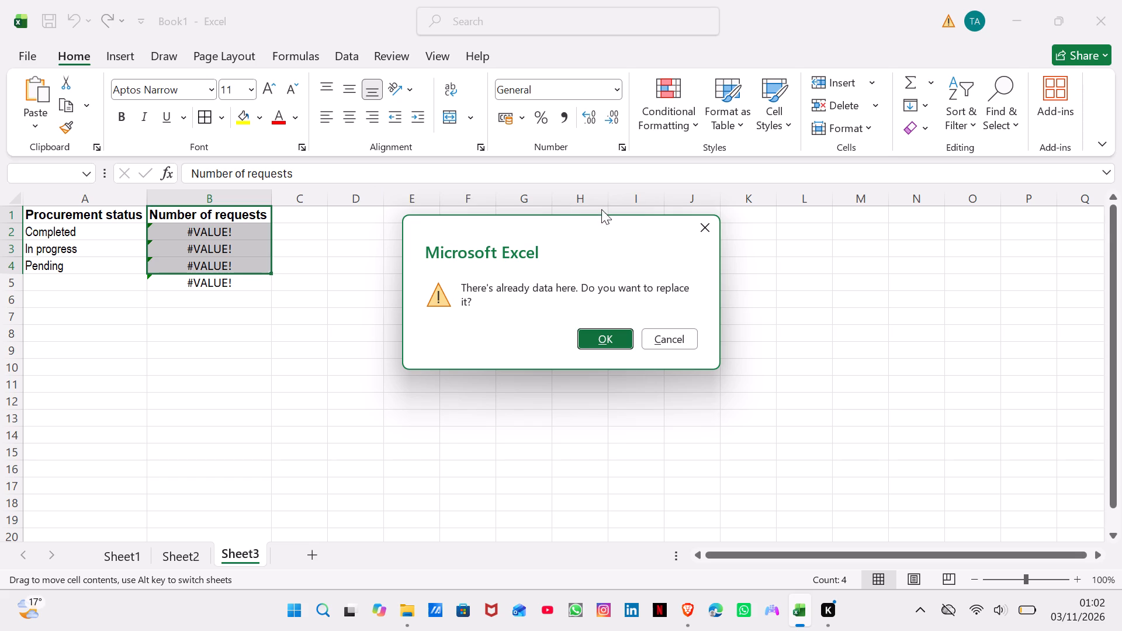
click(608, 339)
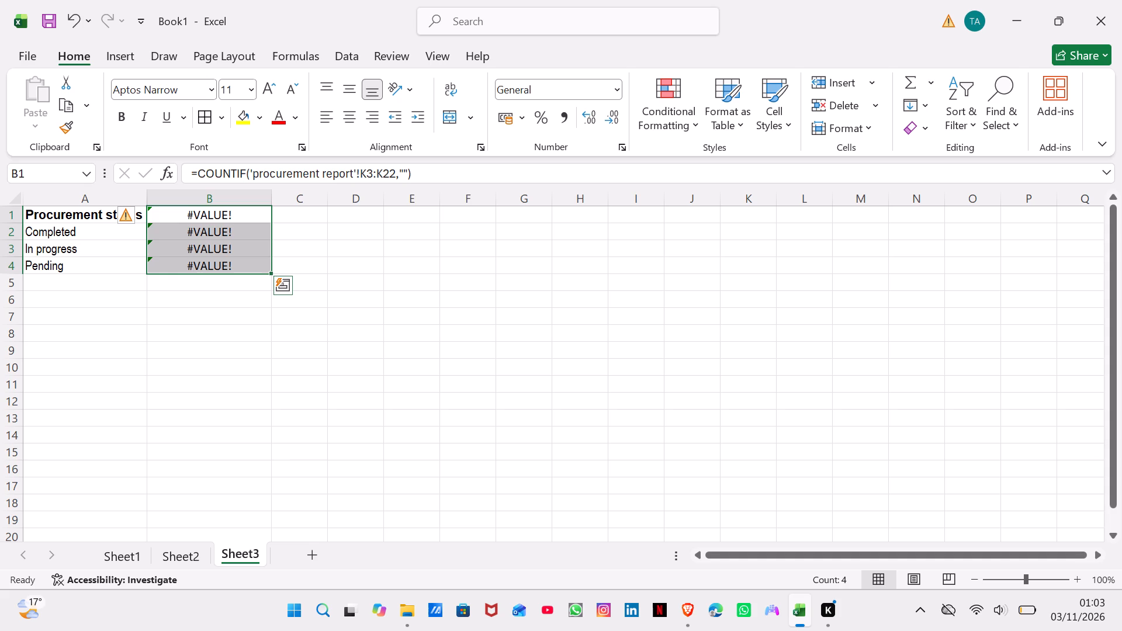
Open the error options for the formulas in B1:B4 and try to edit the formula from there.
click(131, 216)
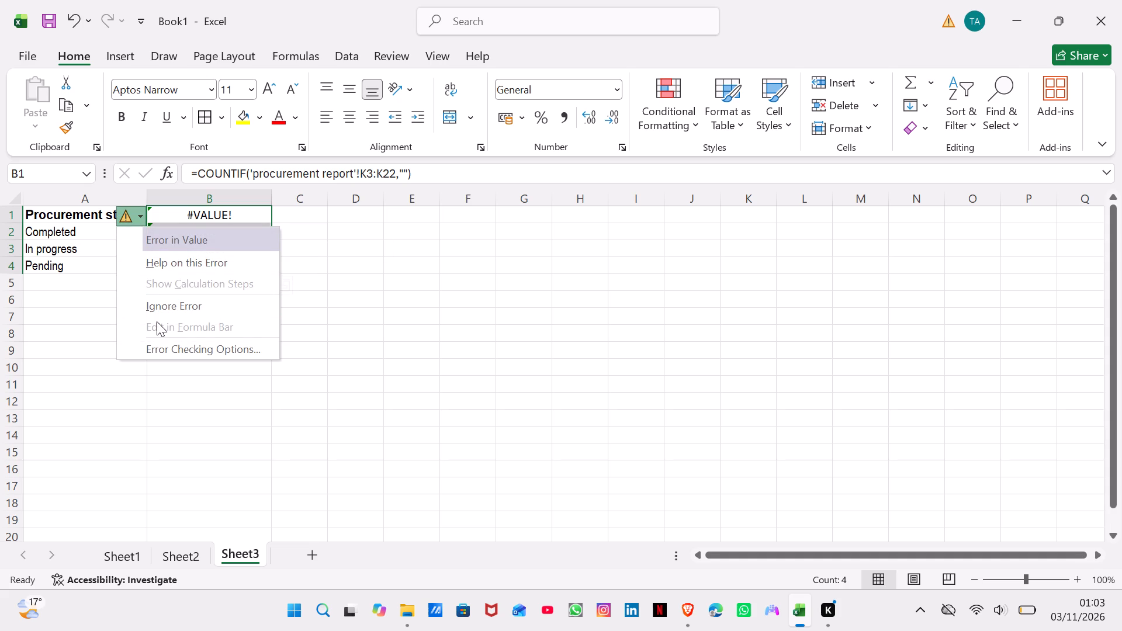
click(157, 321)
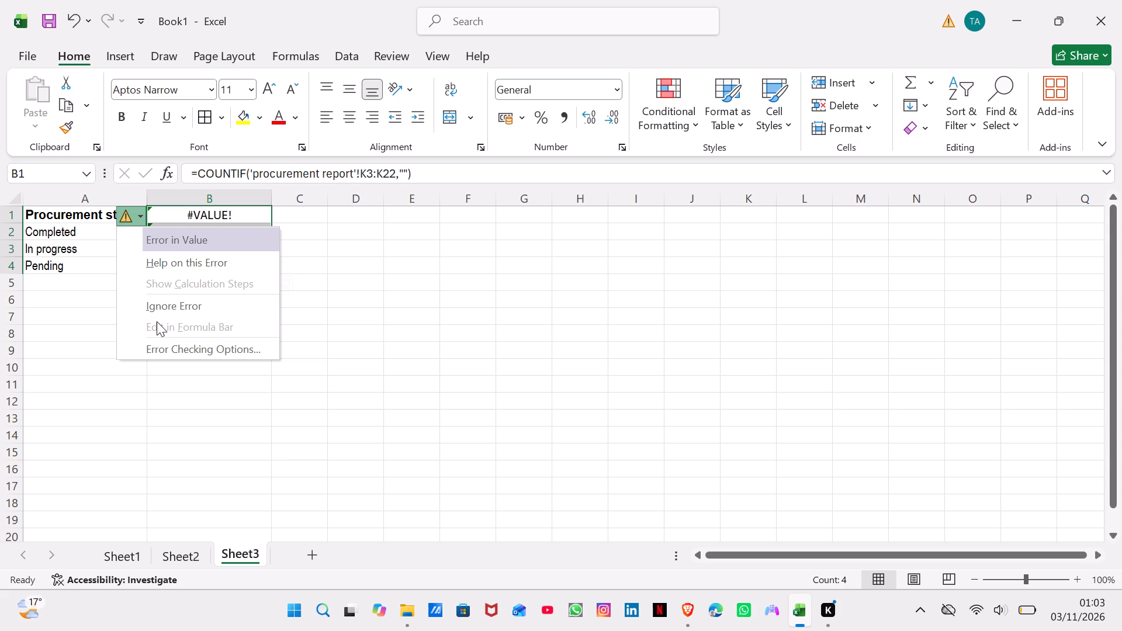
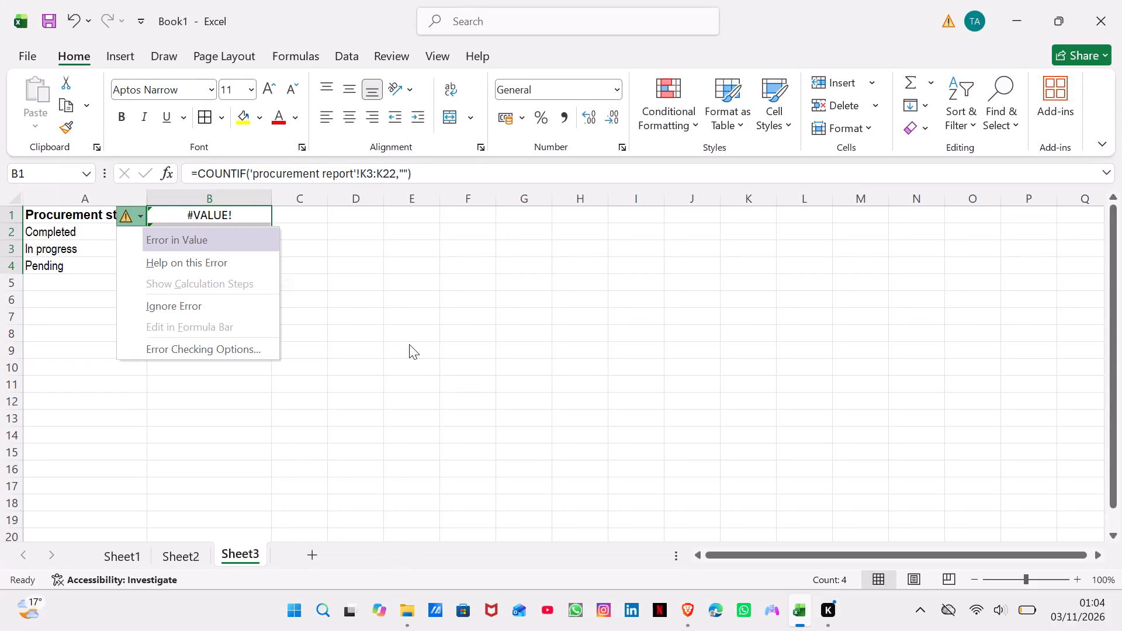
Replace the formula in B1 on Sheet3 with the column heading "Number Of requests".
click(309, 261)
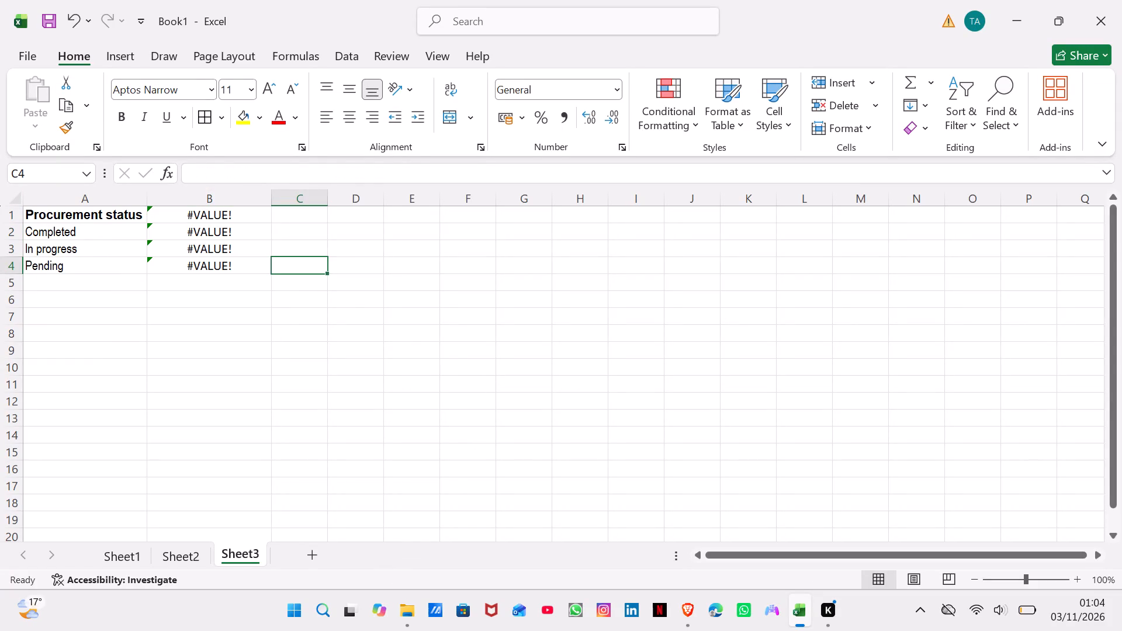
click(226, 235)
click(241, 220)
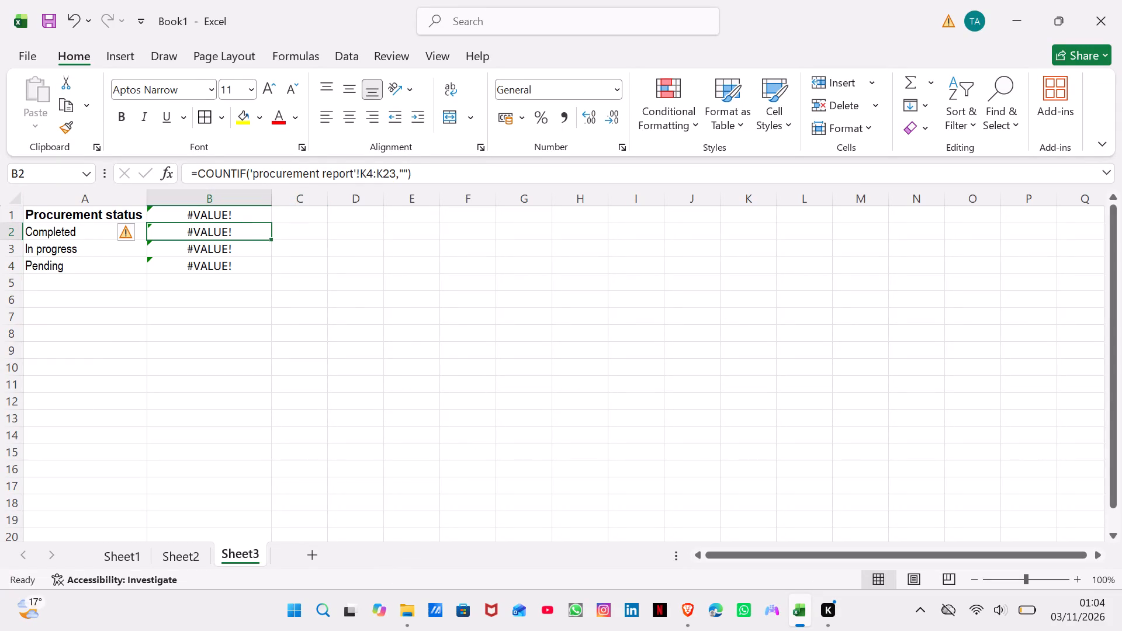
click(241, 217)
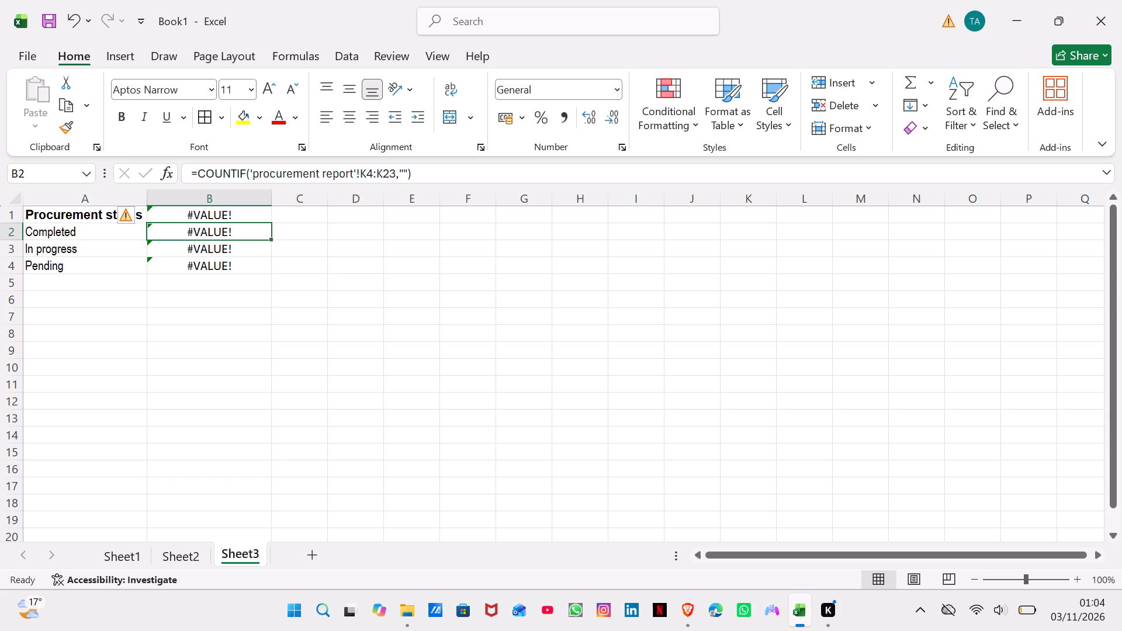
key(ctrl+a)
double_click(255, 217)
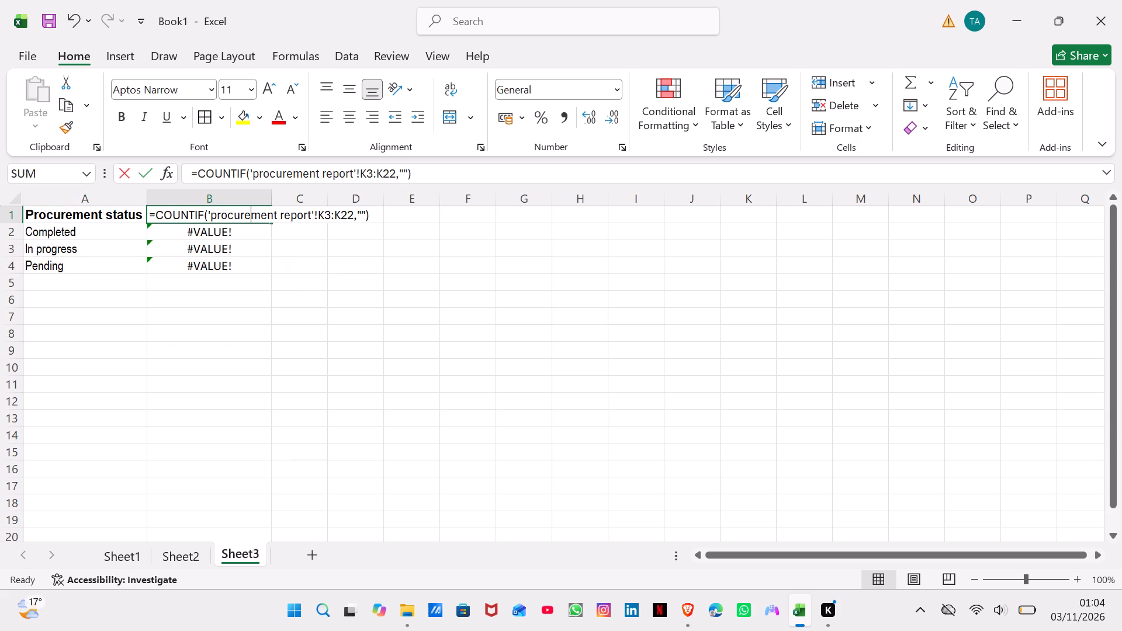
key(ctrl+a)
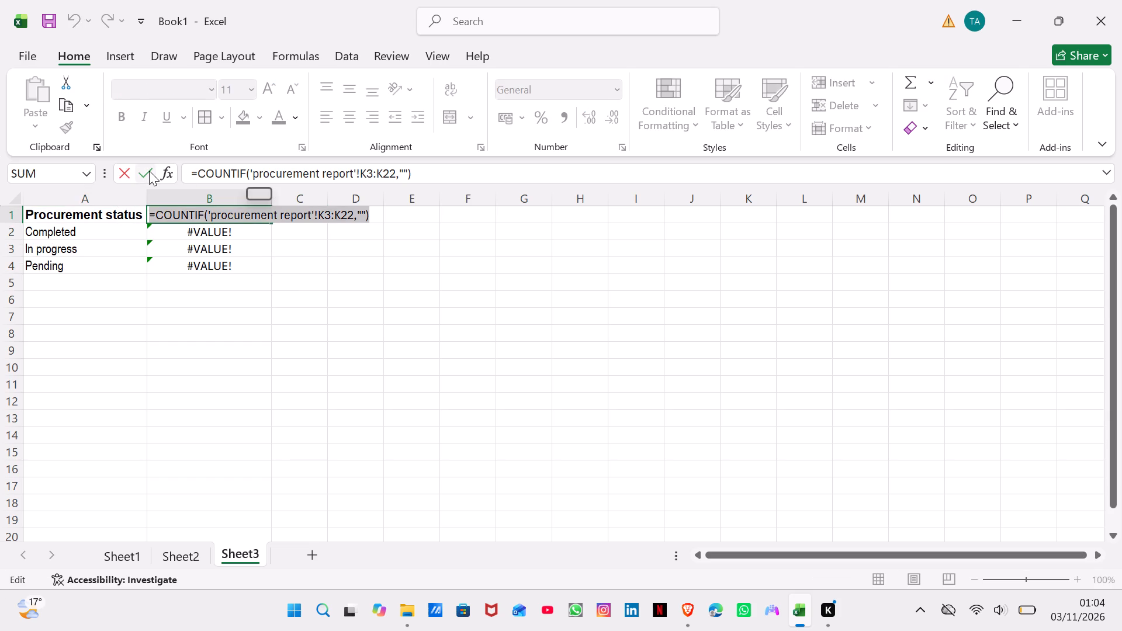
key(BackSpace)
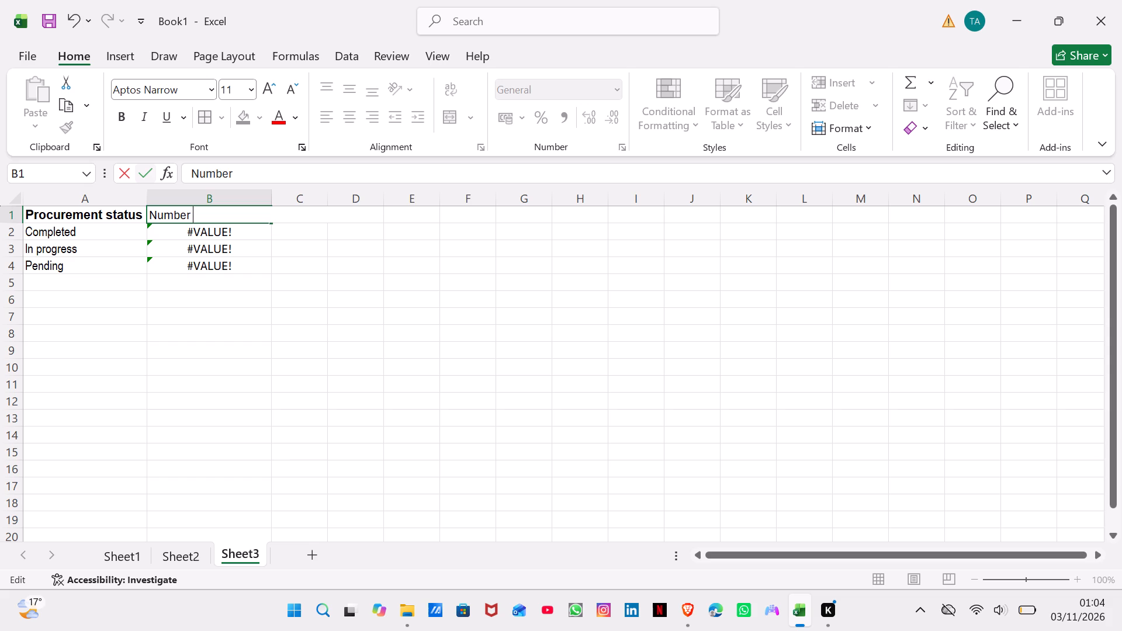
text(f requests)
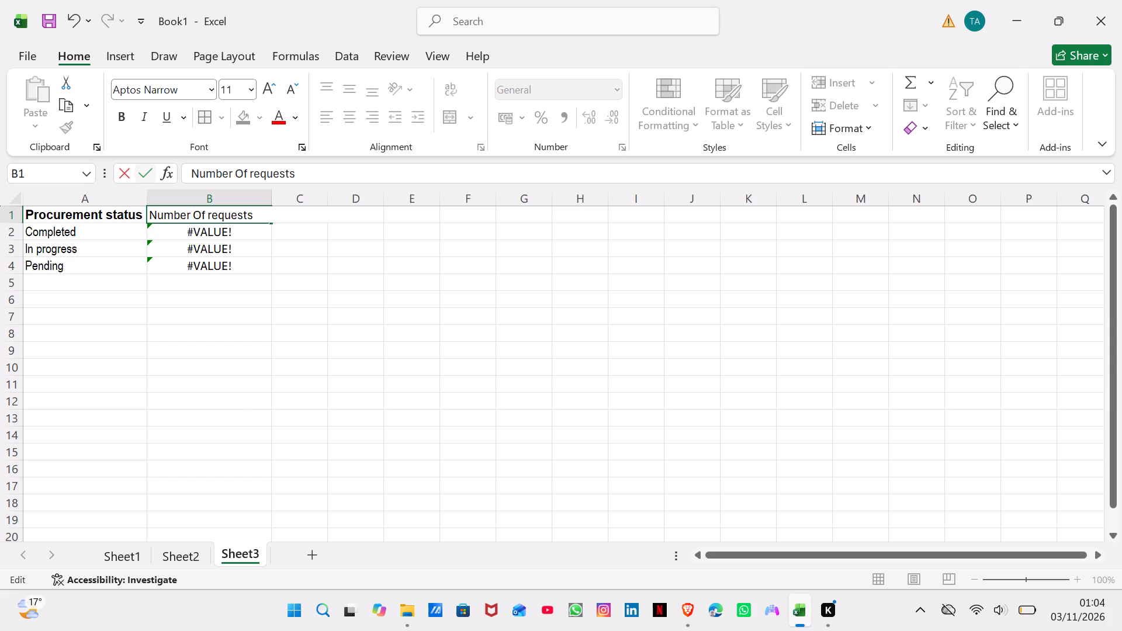
key(Return)
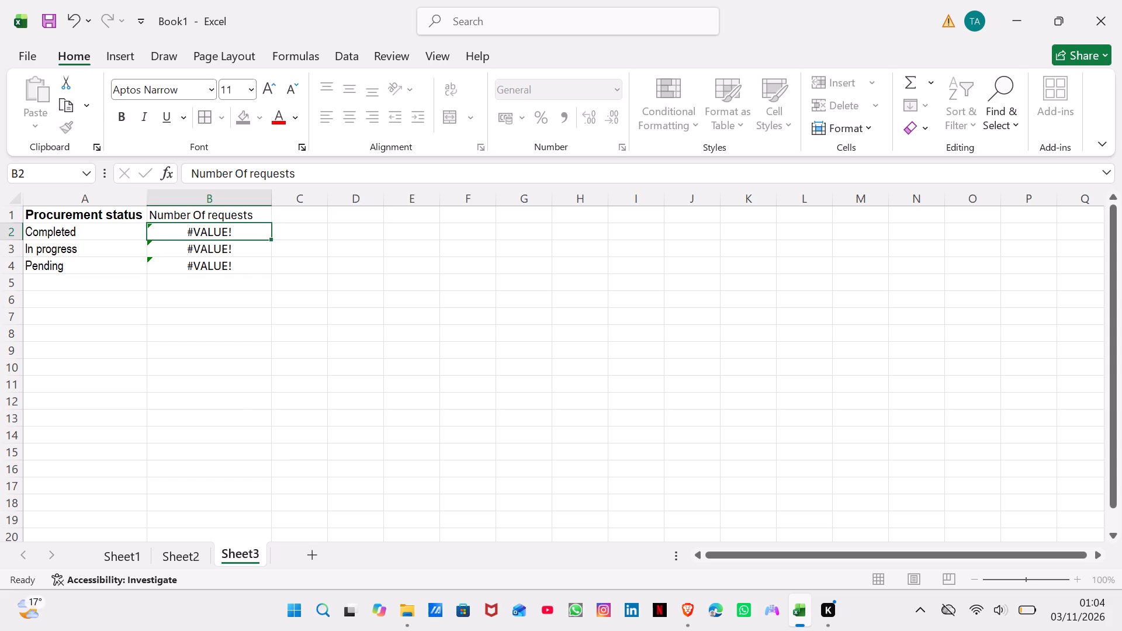
Edit the COUNTIF formula in B2, removing one quotation mark from the criteria and changing the range's end to K22.
click(240, 228)
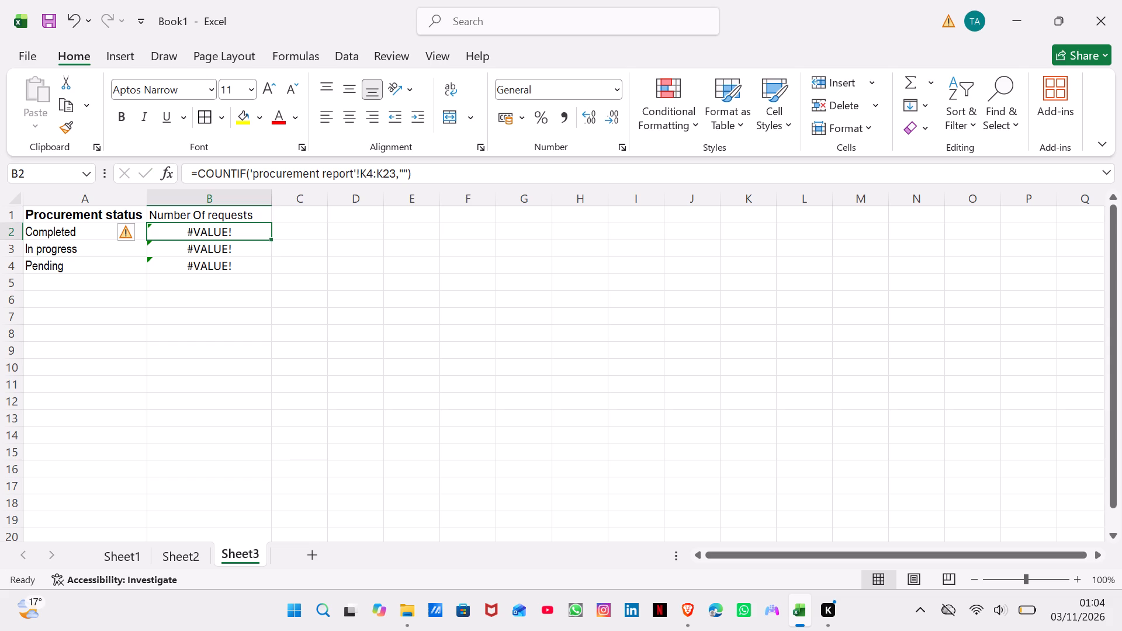
click(435, 167)
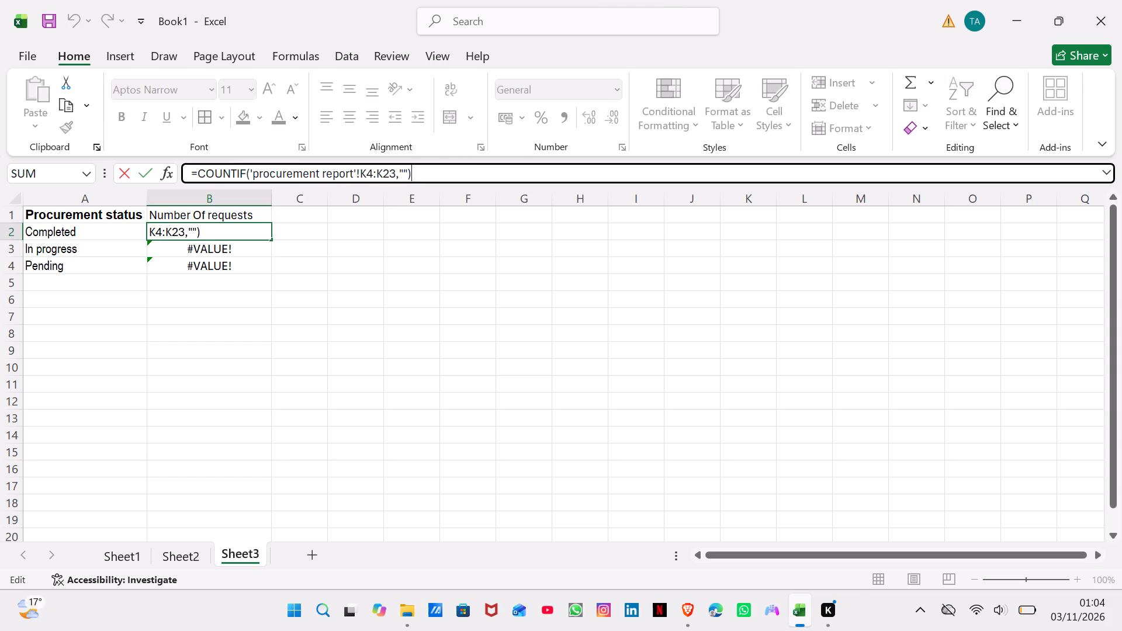
click(409, 176)
key(BackSpace)
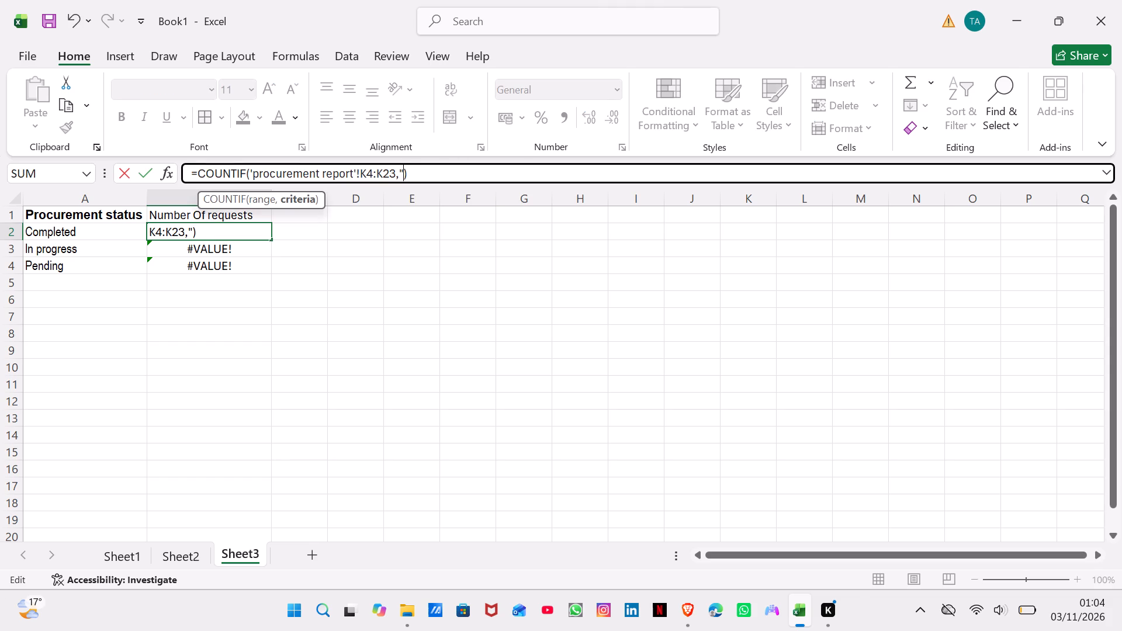
key(BackSpace)
key(ctrl+z)
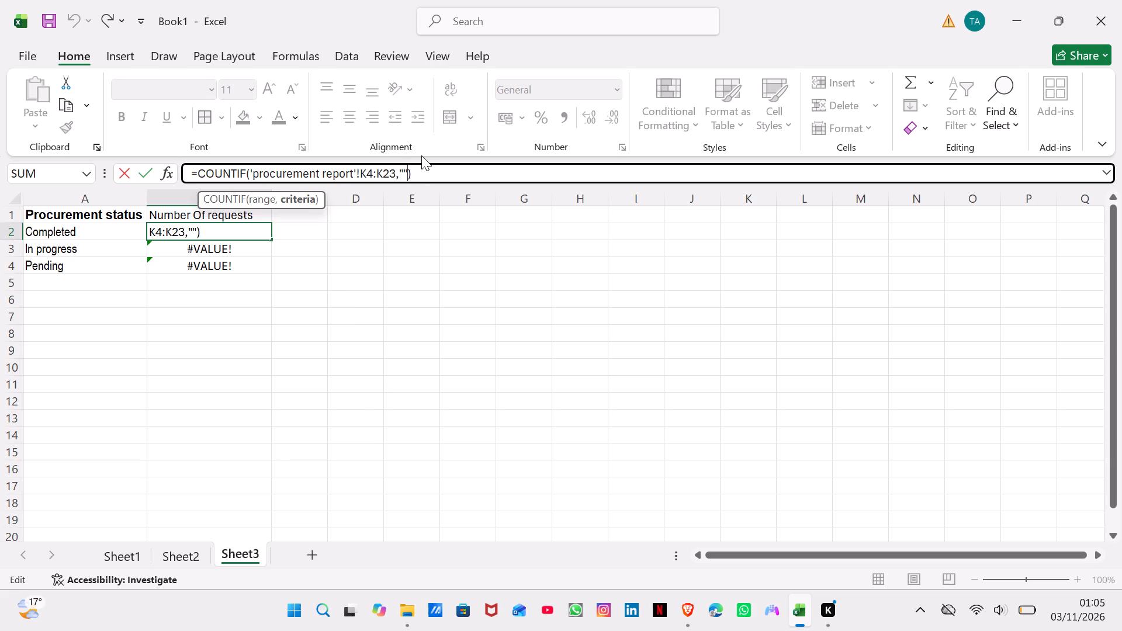
key(BackSpace)
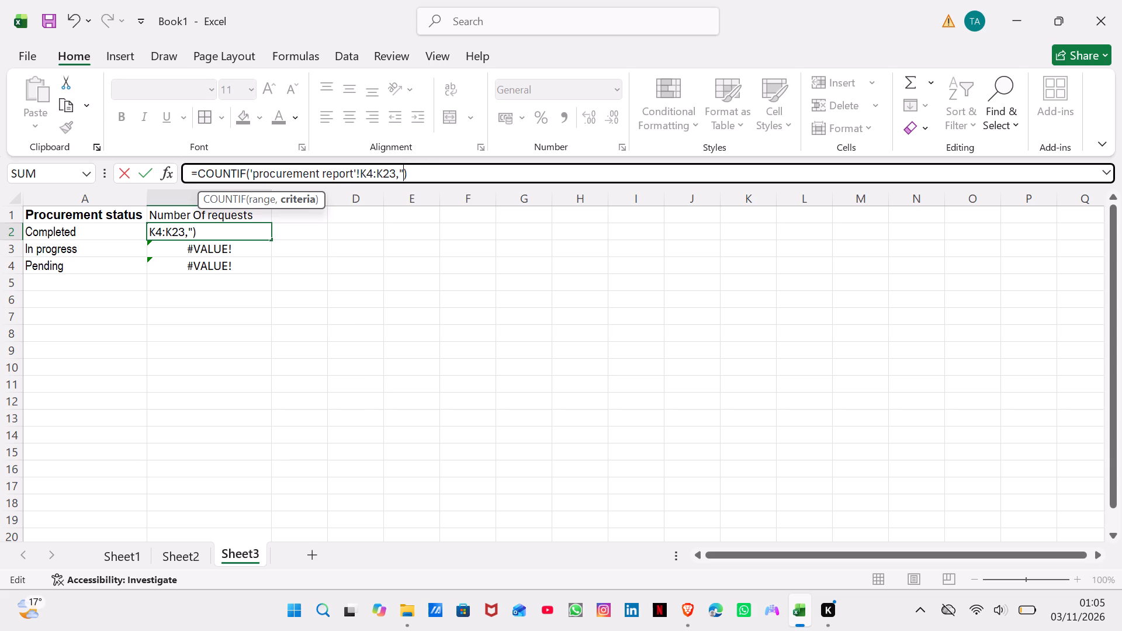
click(397, 165)
key(BackSpace)
key(2)
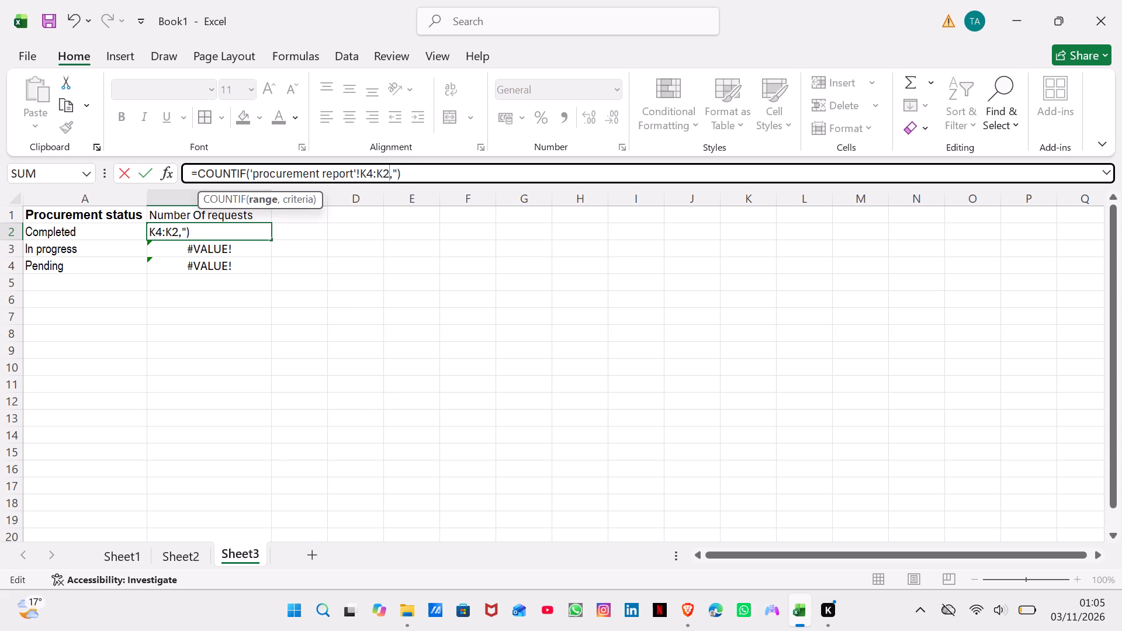
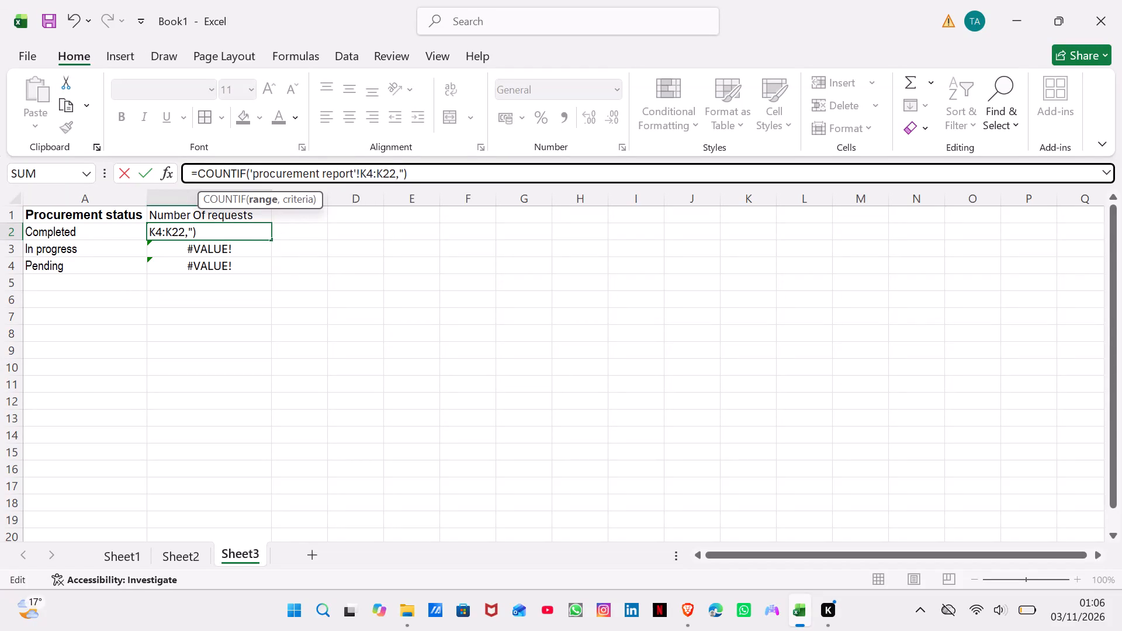
Set the criteria of the COUNTIF formula in B2 to Completed without quotation marks, and dismiss the source-file dialog without choosing a file.
click(243, 234)
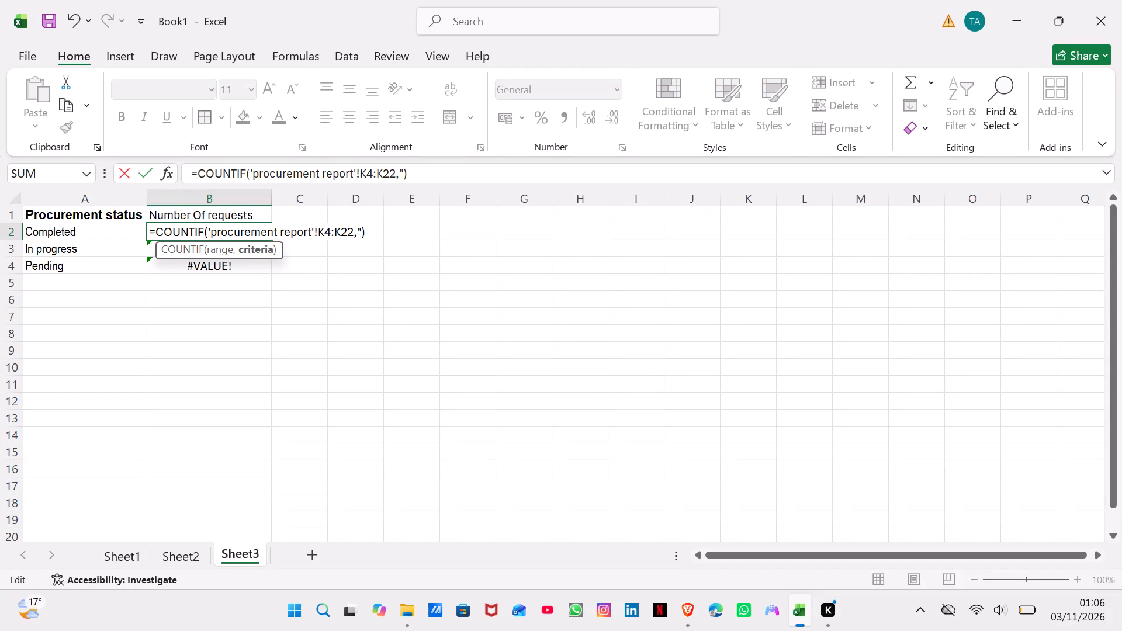
click(185, 249)
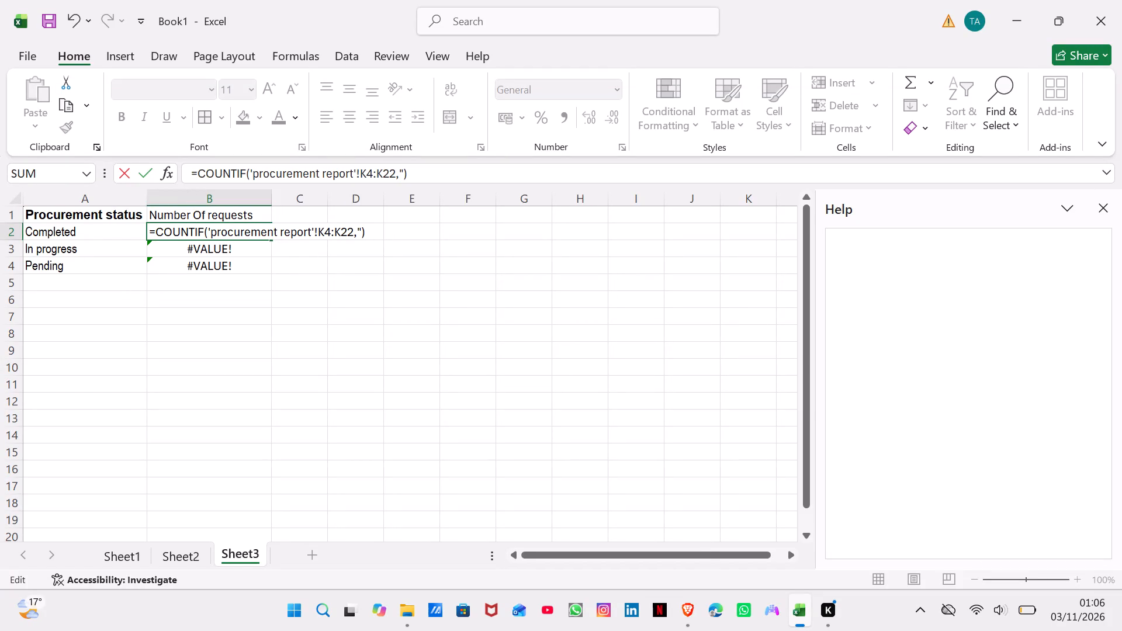
click(237, 233)
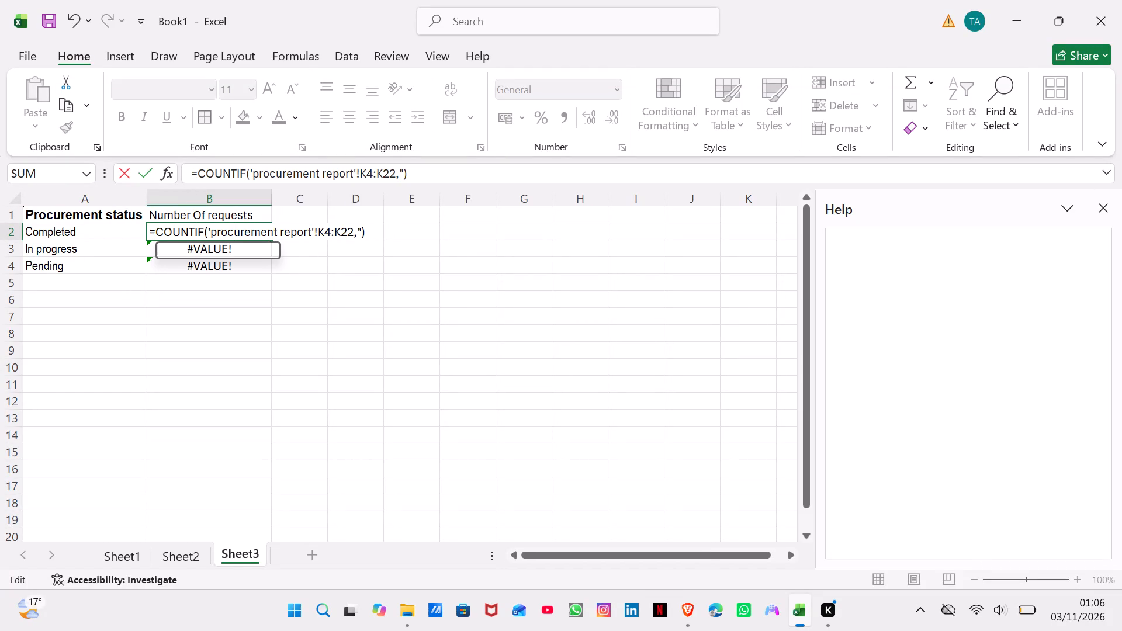
click(216, 253)
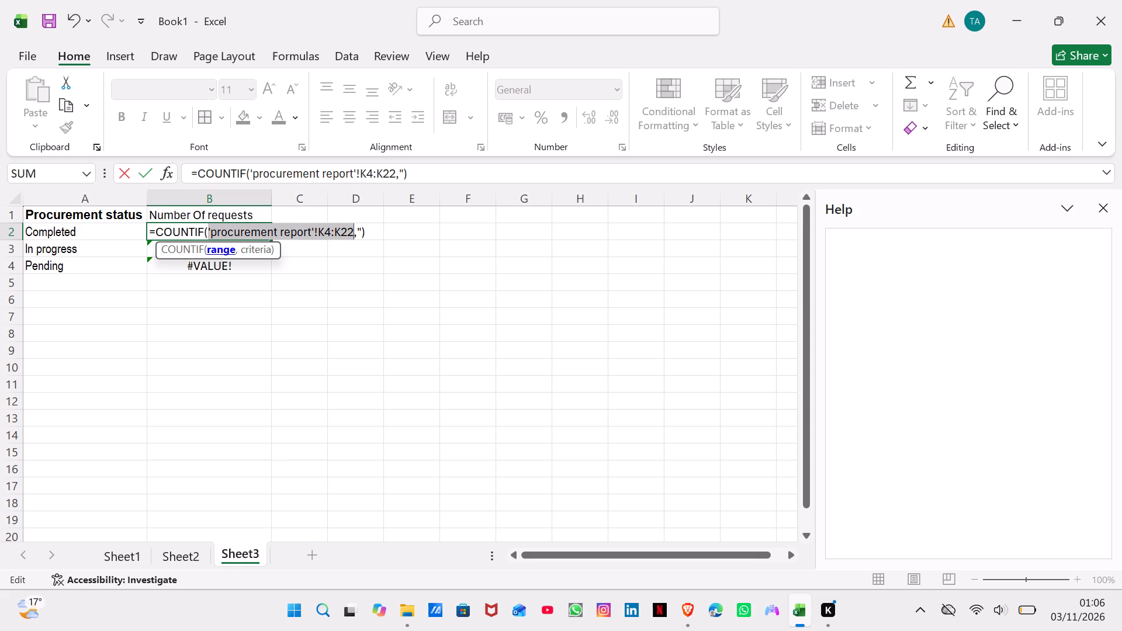
click(244, 252)
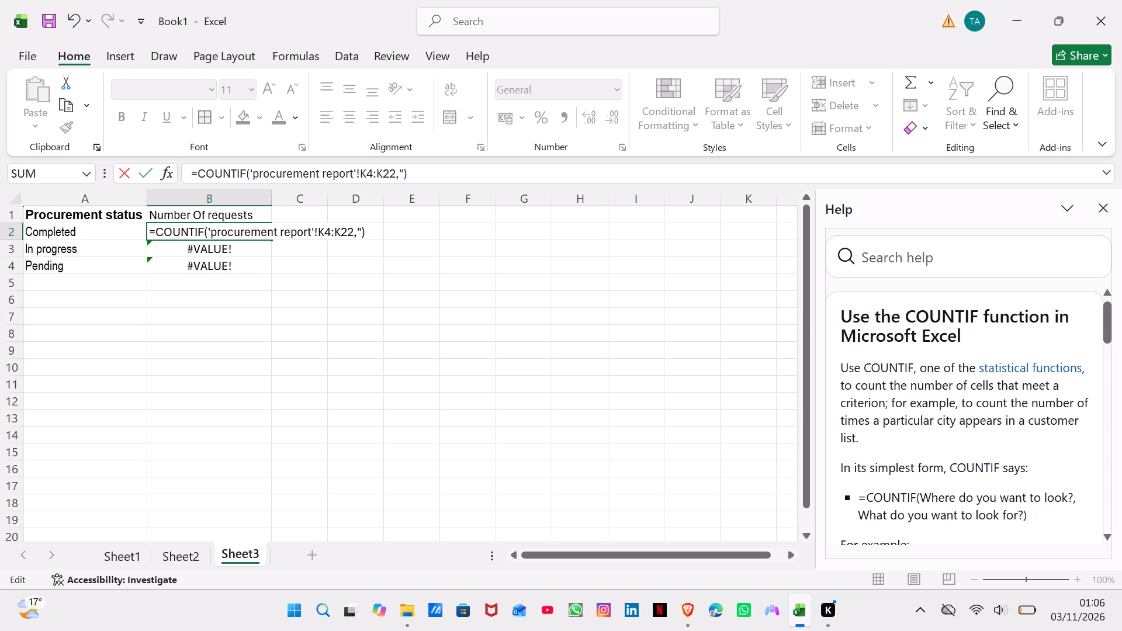
click(338, 220)
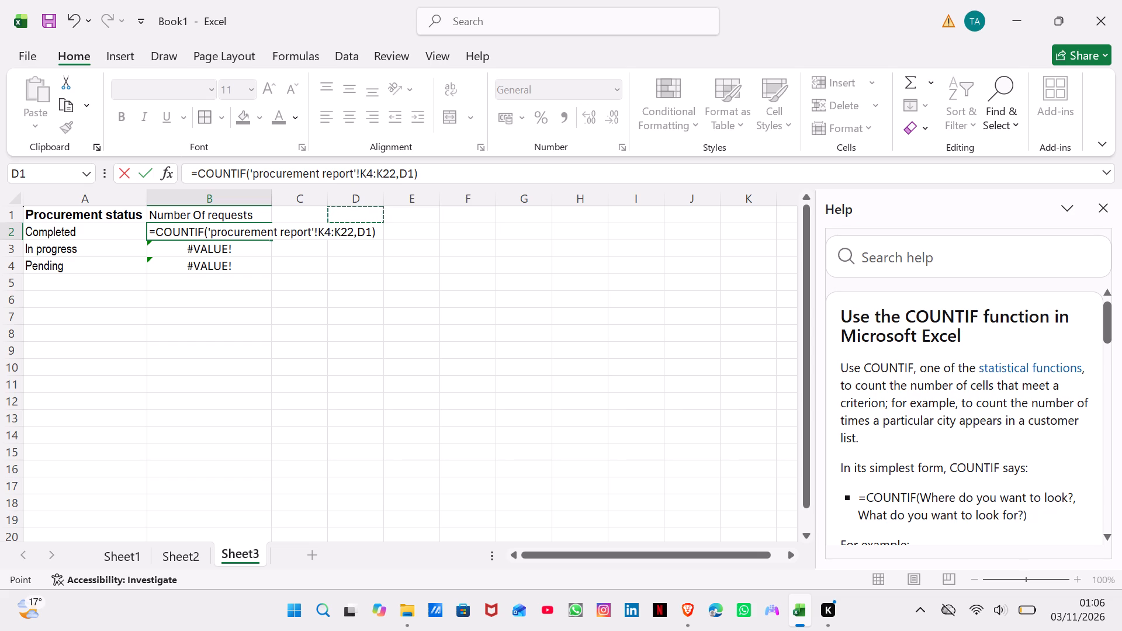
click(411, 171)
key(BackSpace)
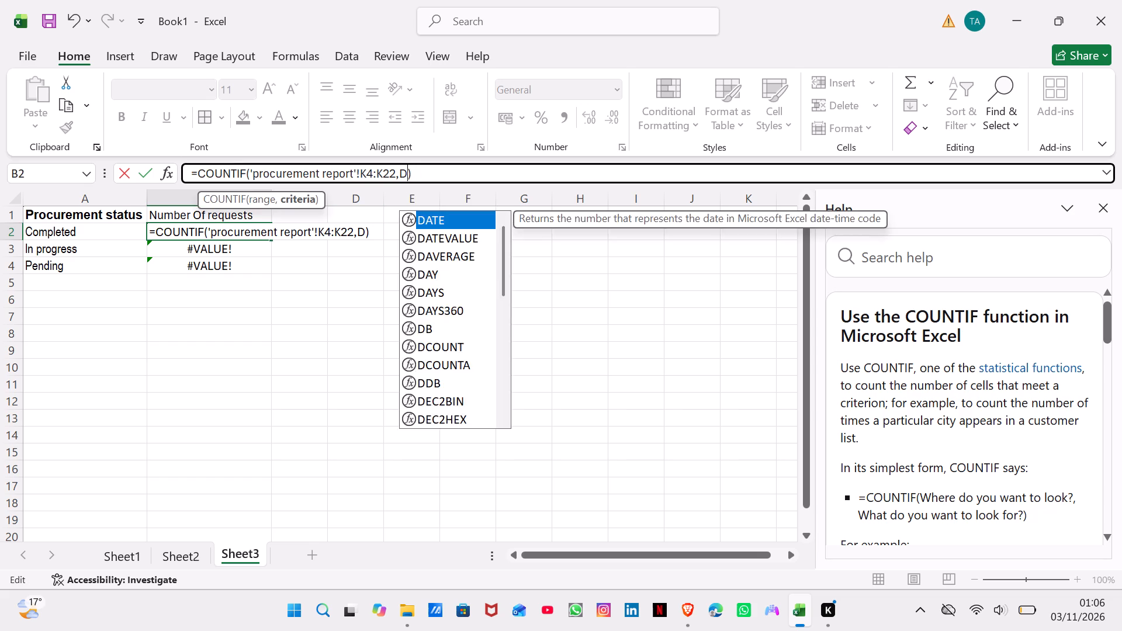
key(BackSpace)
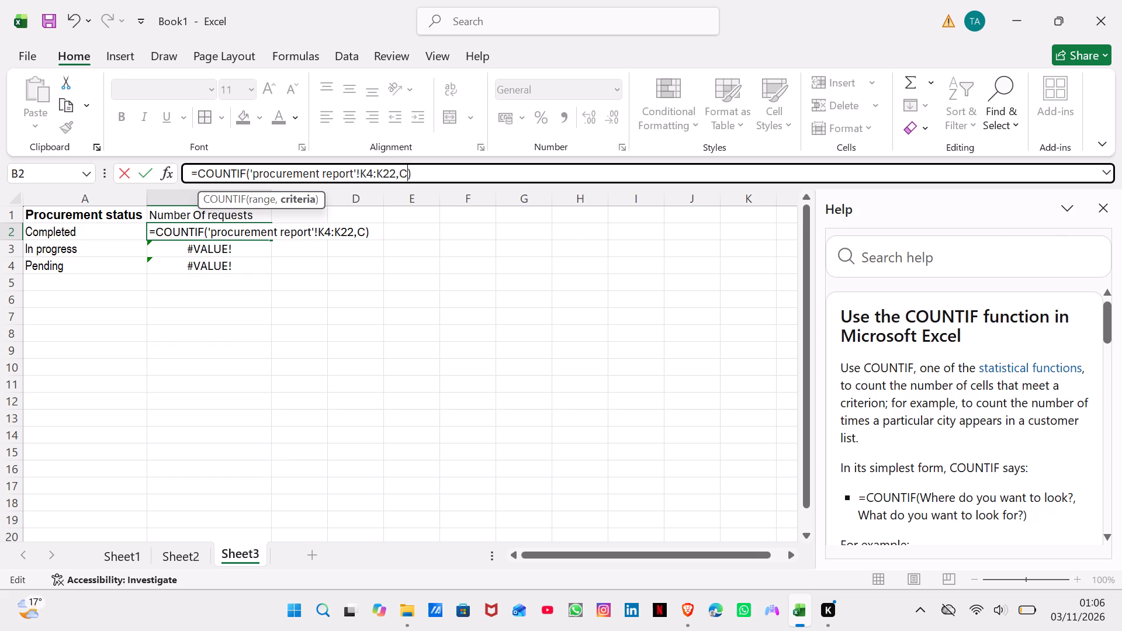
text(ompleted)
key(Return)
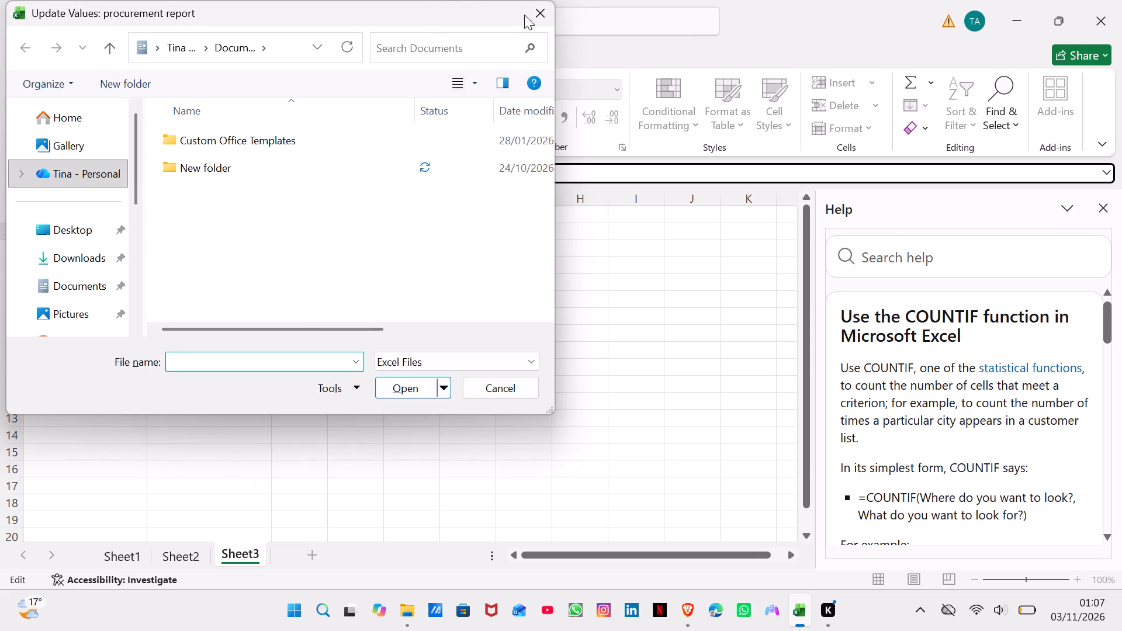
click(528, 14)
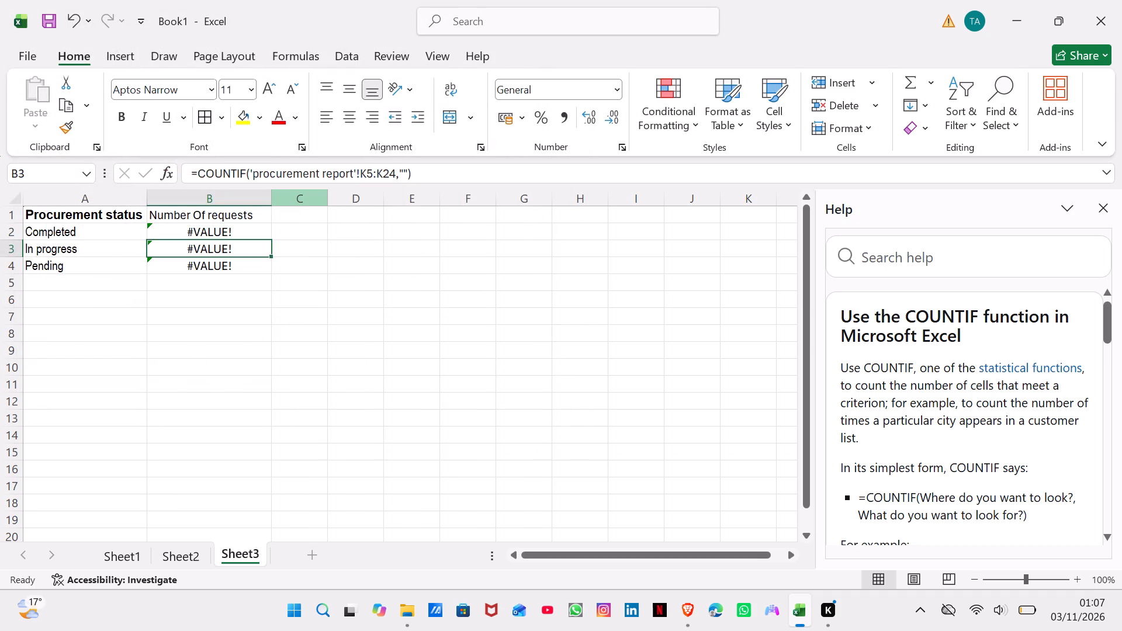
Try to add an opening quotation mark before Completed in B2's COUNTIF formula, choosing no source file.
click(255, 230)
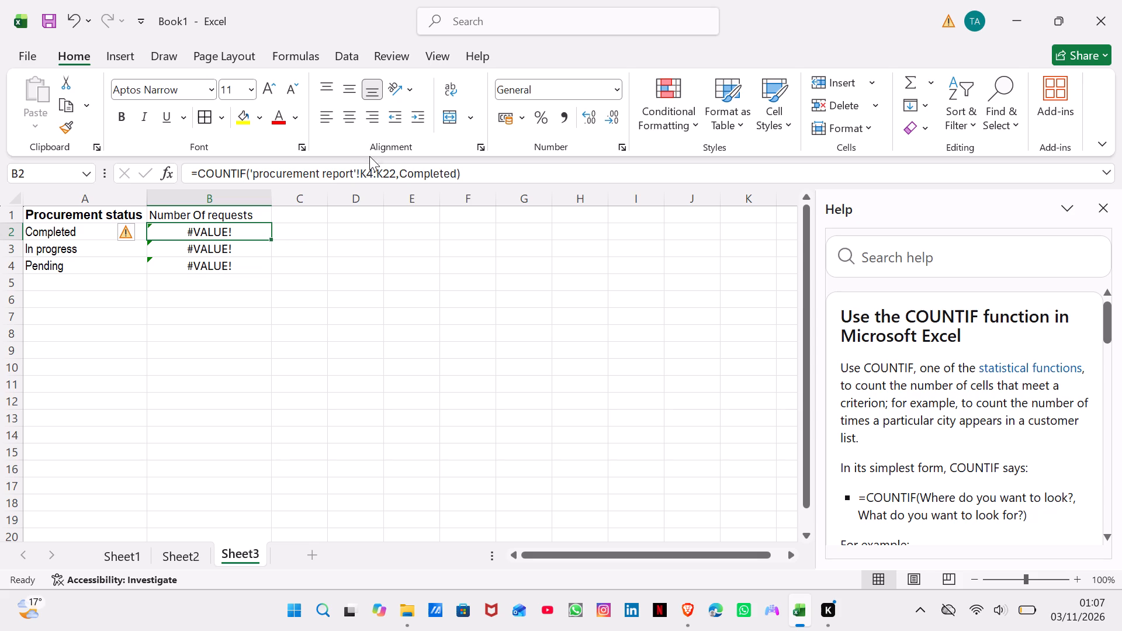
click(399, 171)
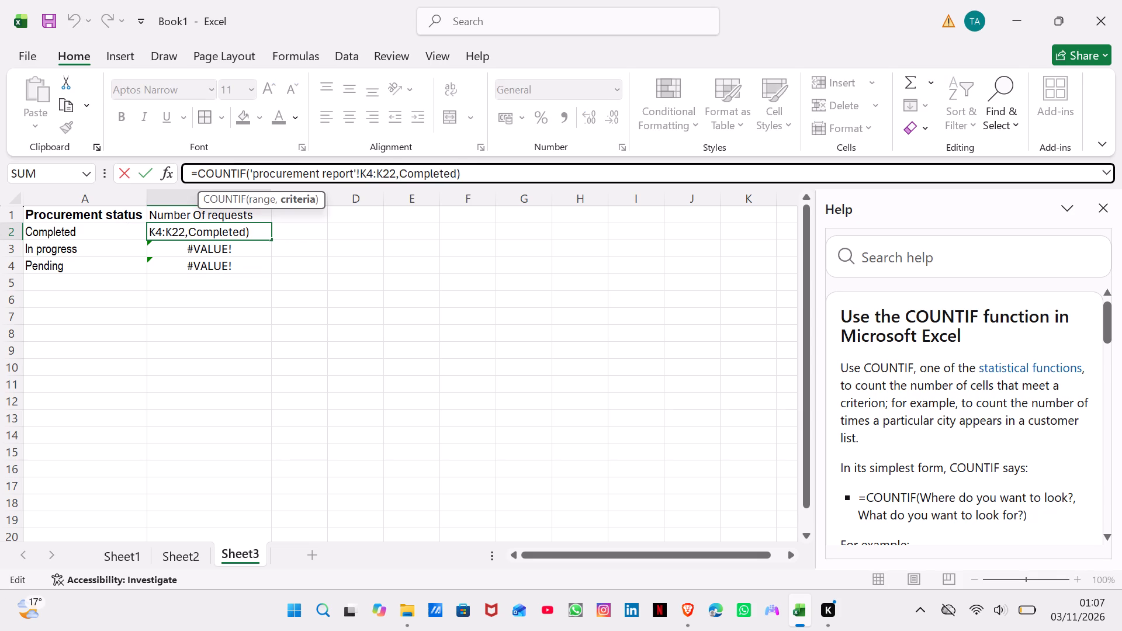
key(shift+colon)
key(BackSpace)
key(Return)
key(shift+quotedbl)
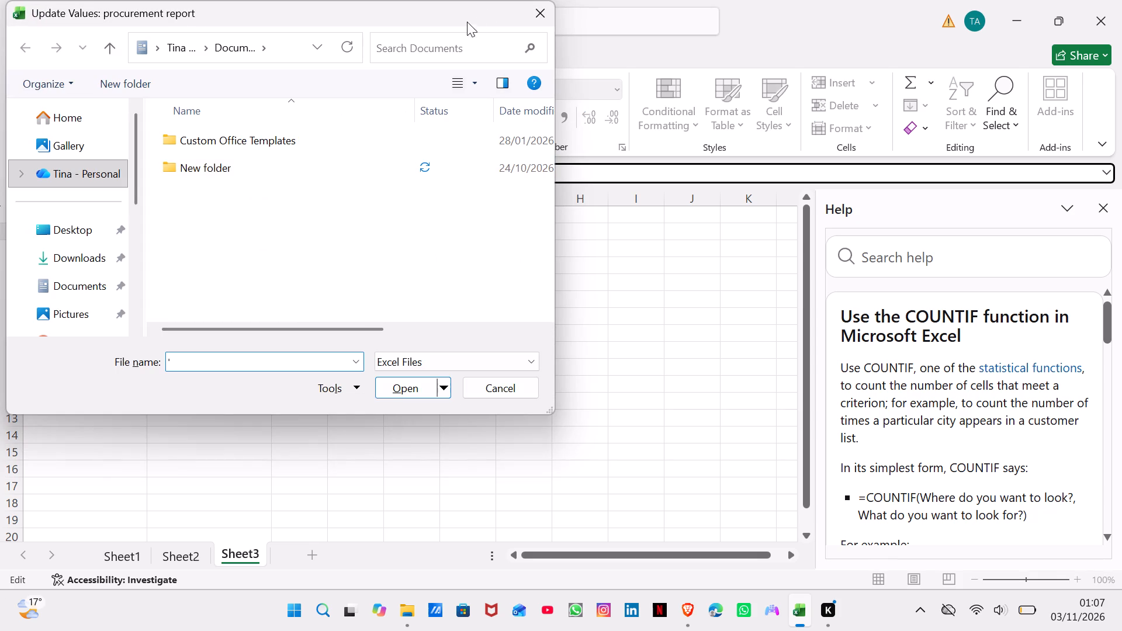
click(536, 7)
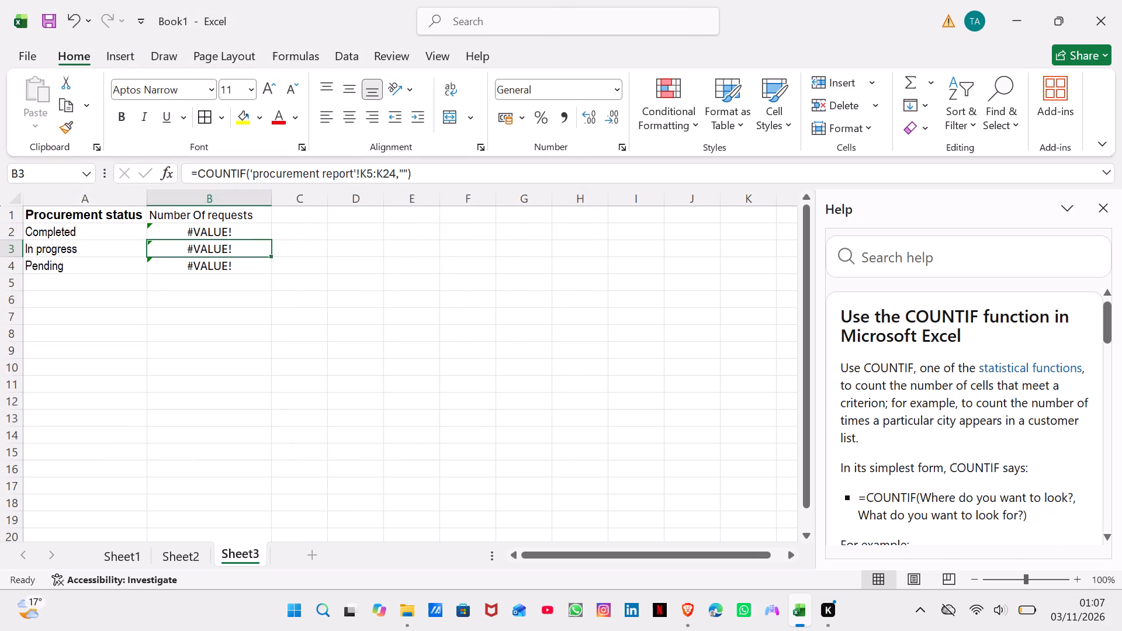
Enclose Completed in quotation marks in B2's COUNTIF formula, accepting the proposed correction and choosing no source file.
click(224, 231)
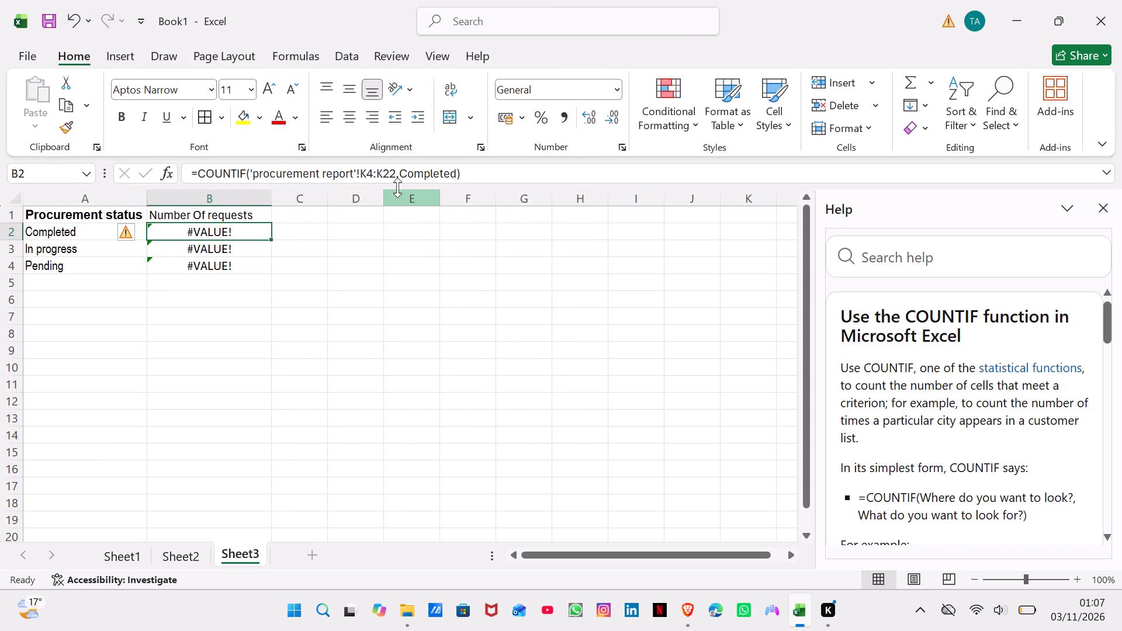
click(404, 168)
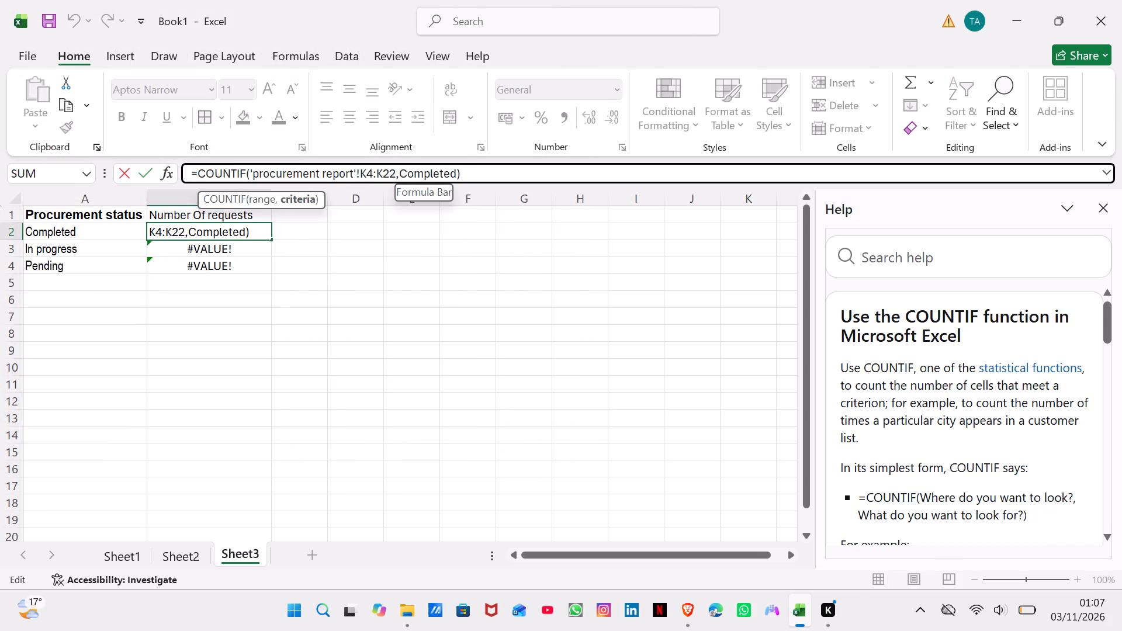
click(404, 168)
click(397, 164)
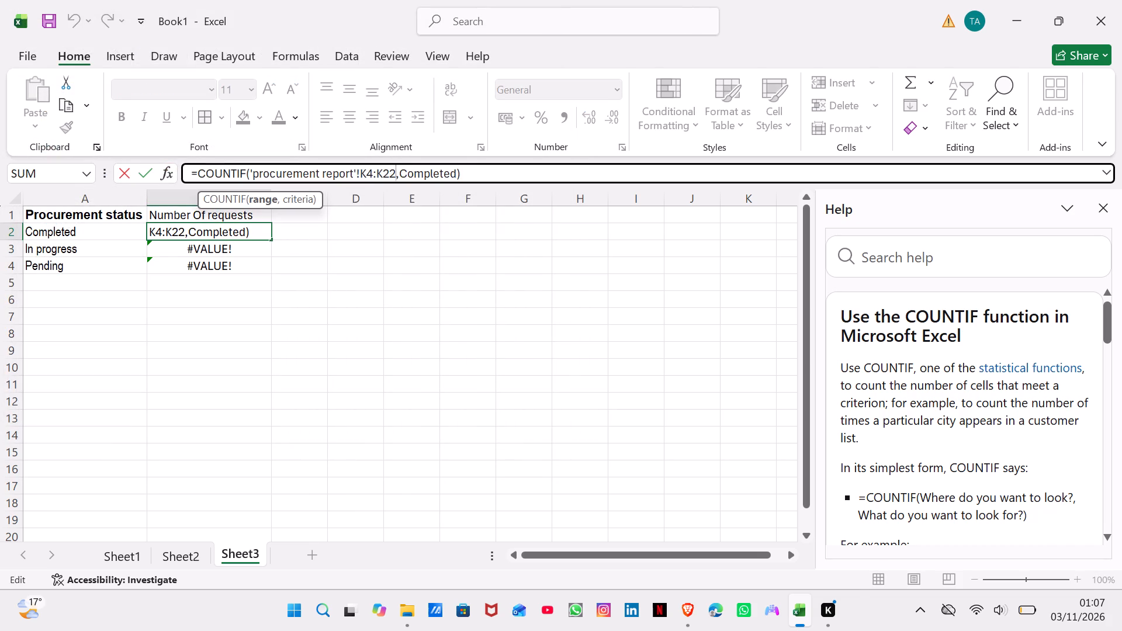
key(Right)
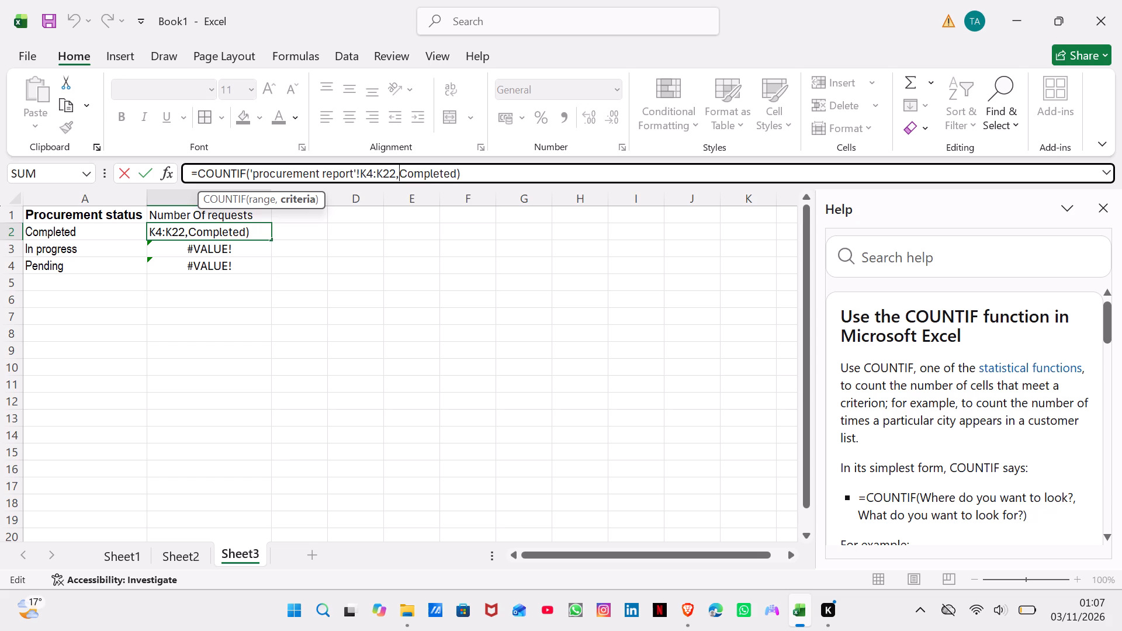
key(shift+colon)
key(BackSpace)
key(shift+quotedbl)
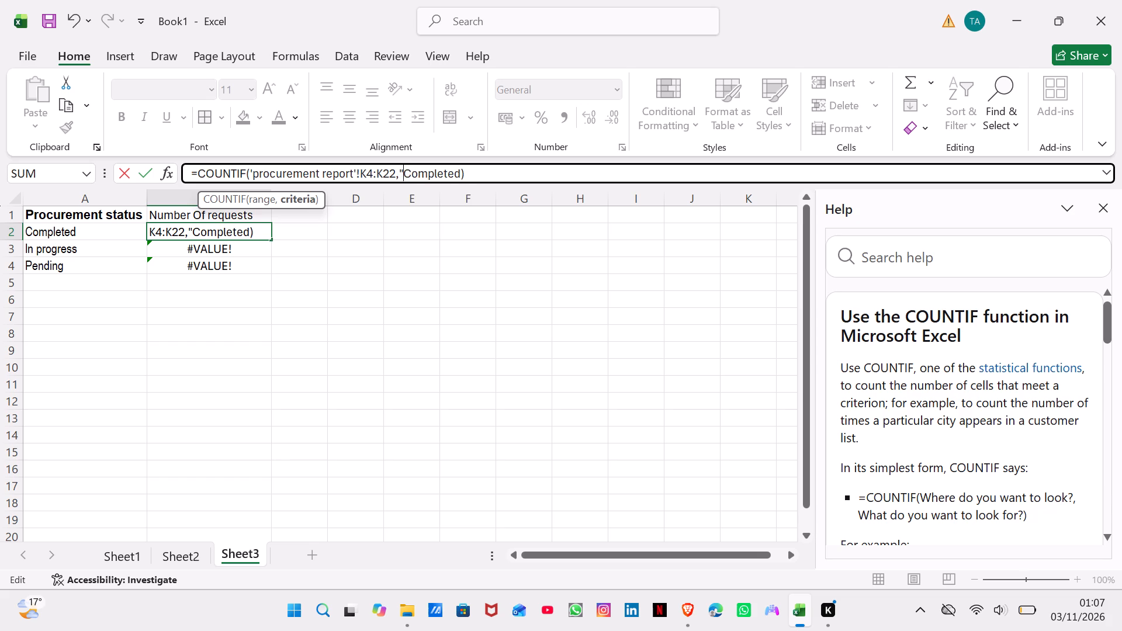
key(Return)
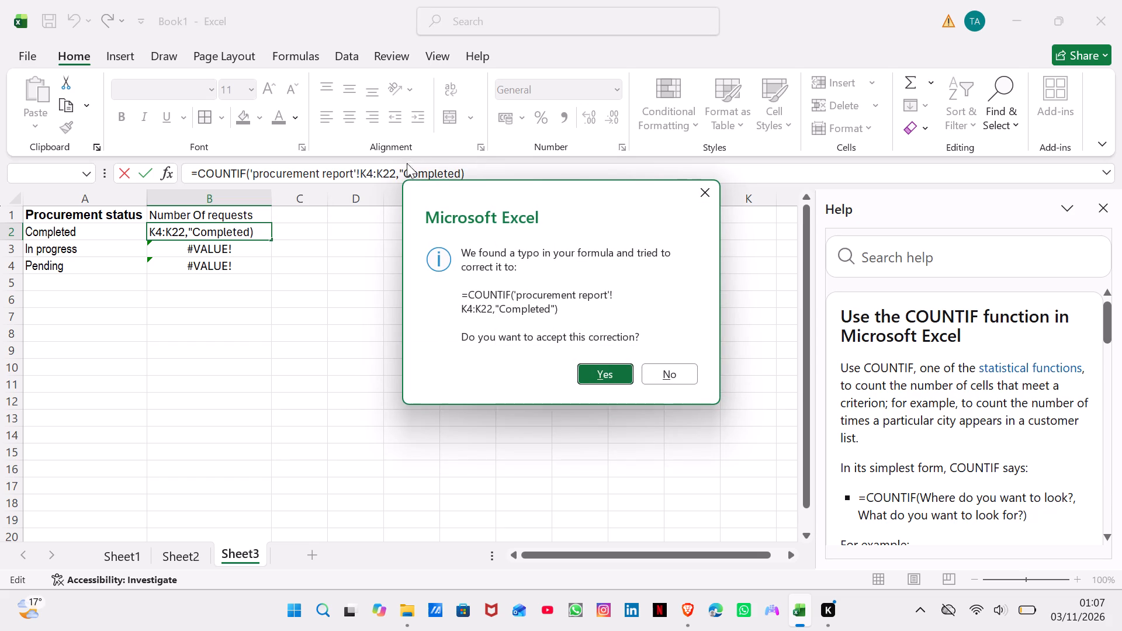
click(598, 370)
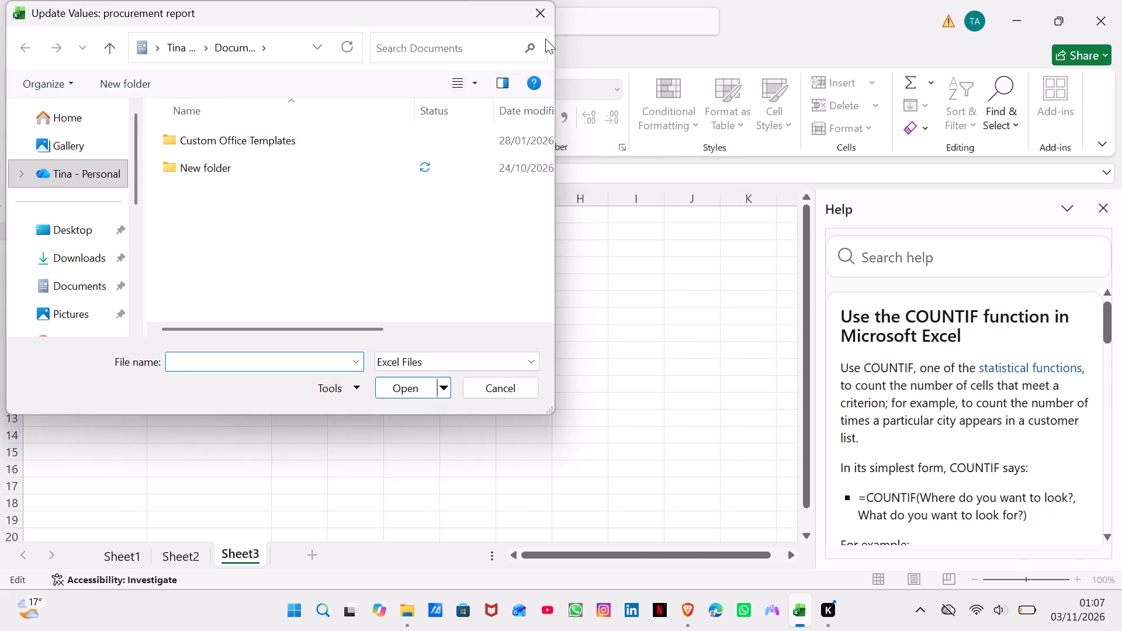
click(546, 12)
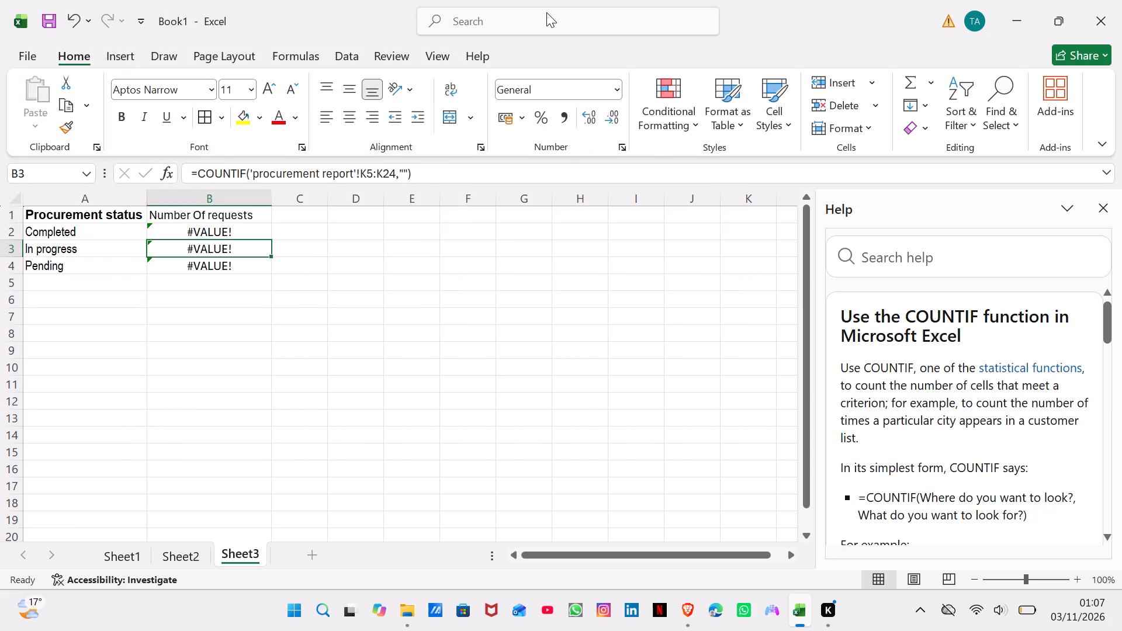
click(188, 231)
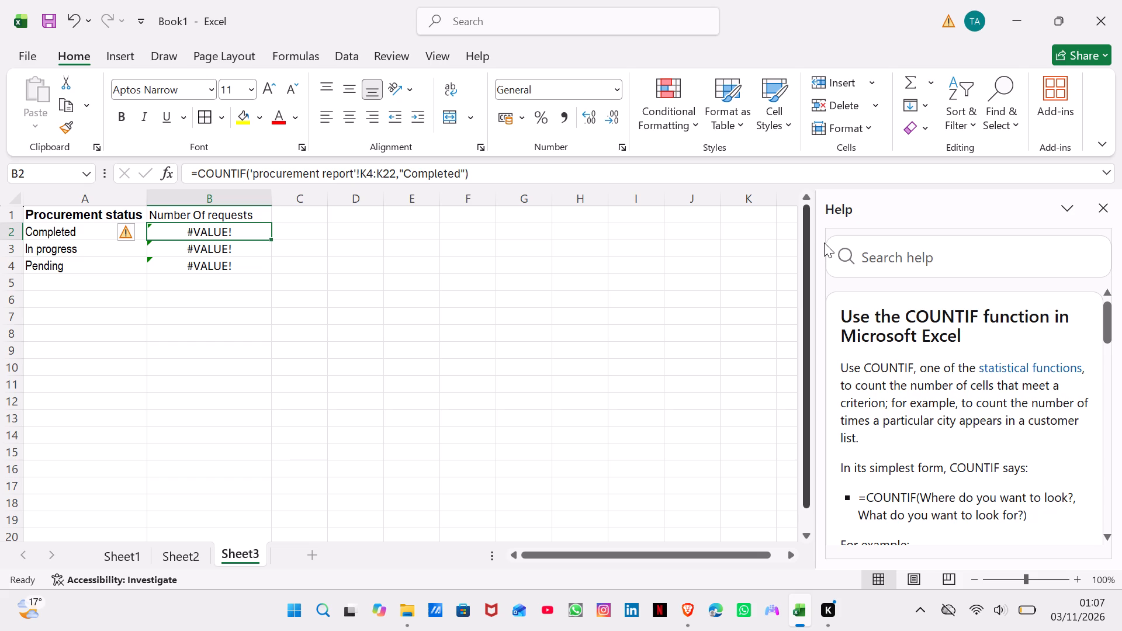
Close the Help pane.
click(1093, 214)
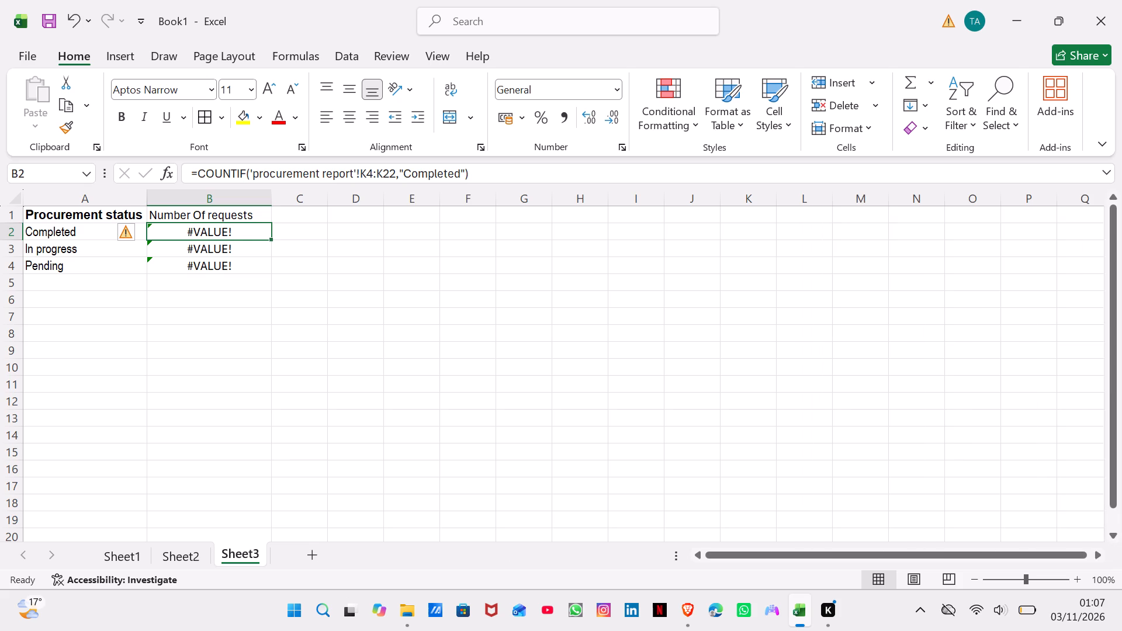
Check the Status column of the procurement records on Sheet1 against the COUNTIF formula in B2 on Sheet3.
click(130, 550)
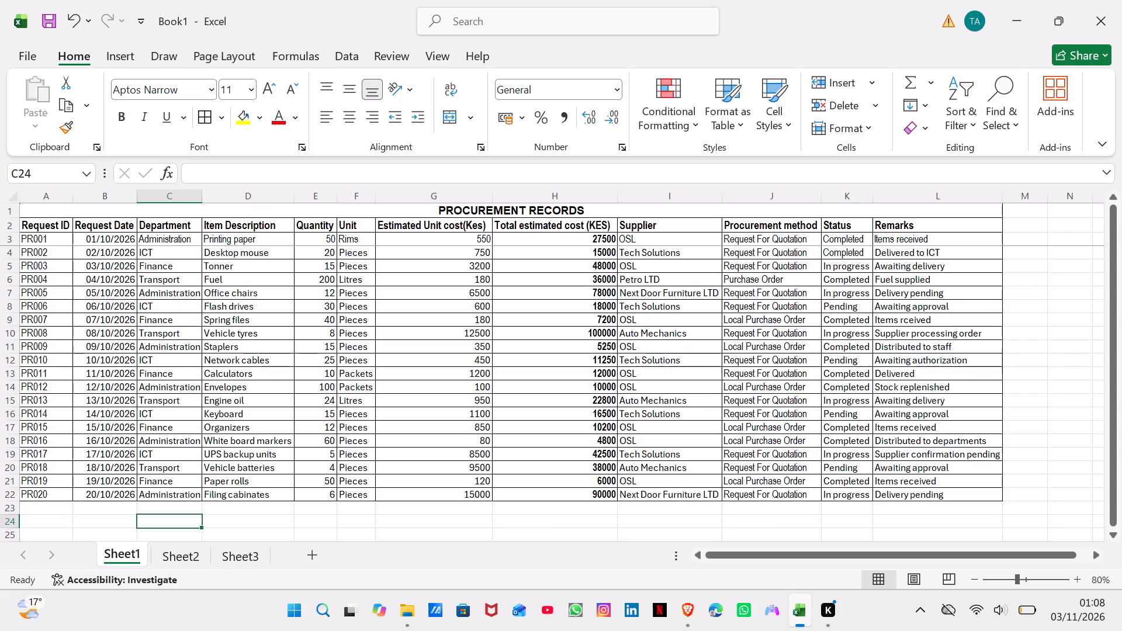
click(232, 568)
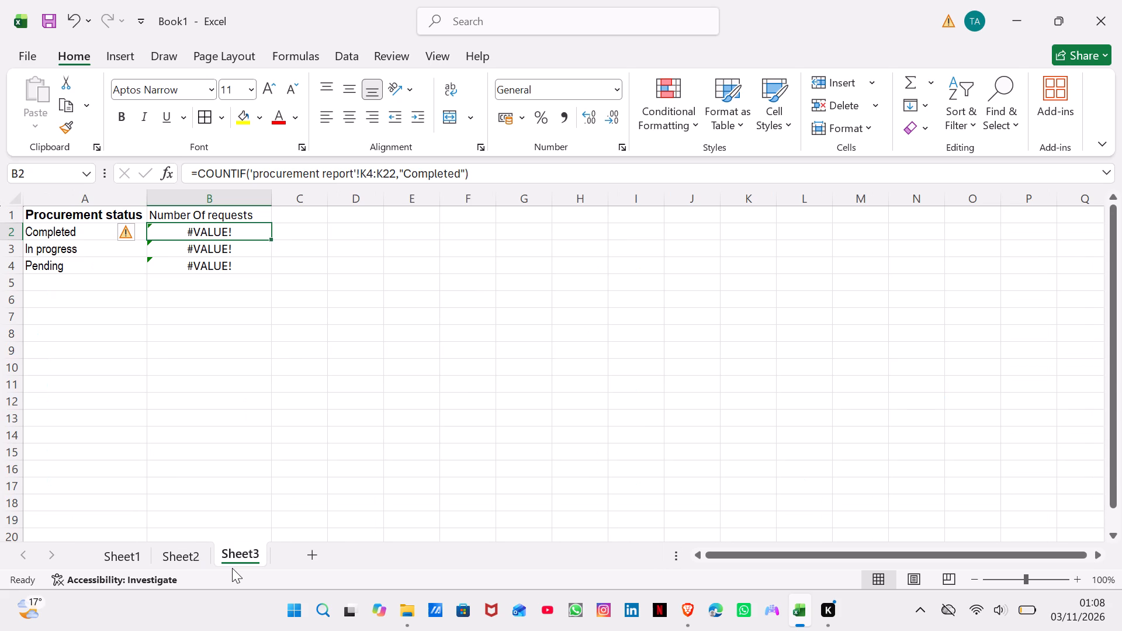
click(133, 560)
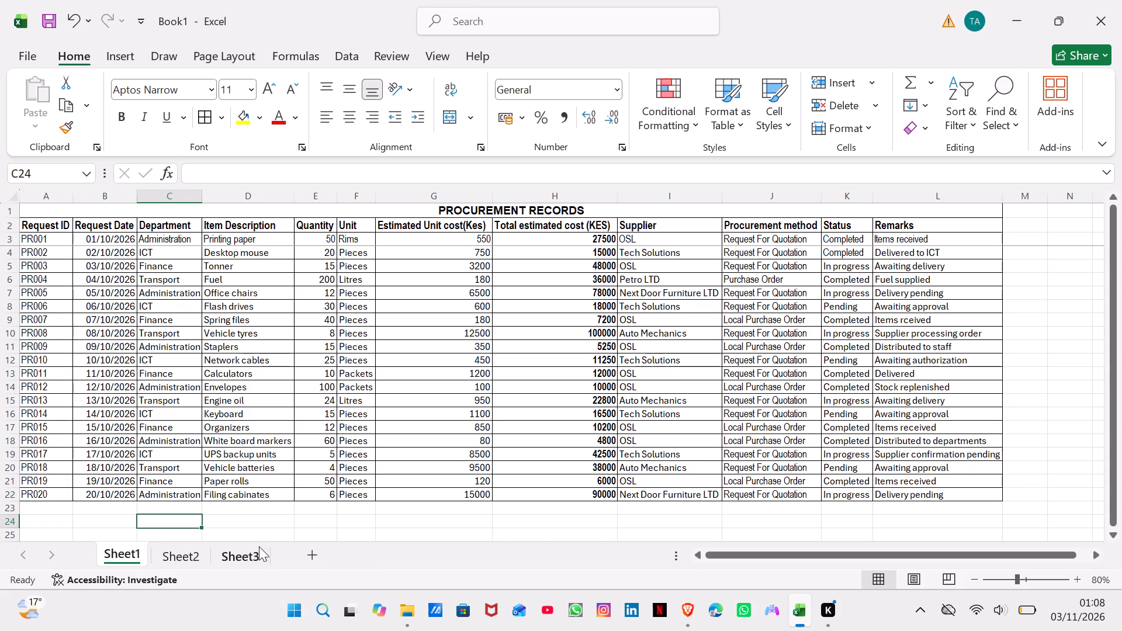
click(243, 557)
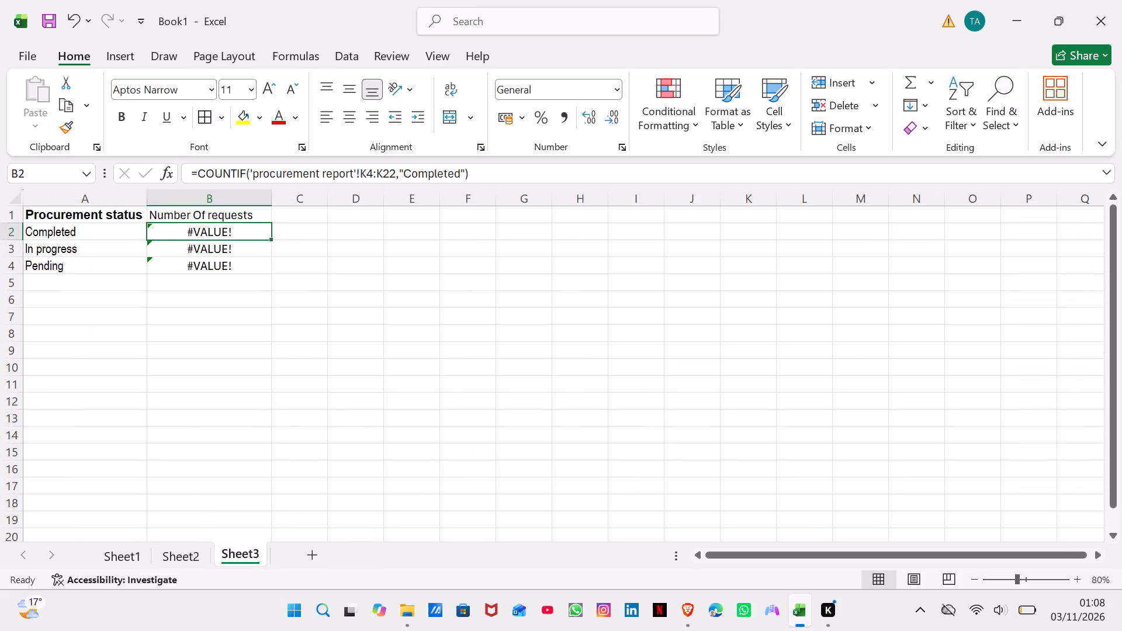
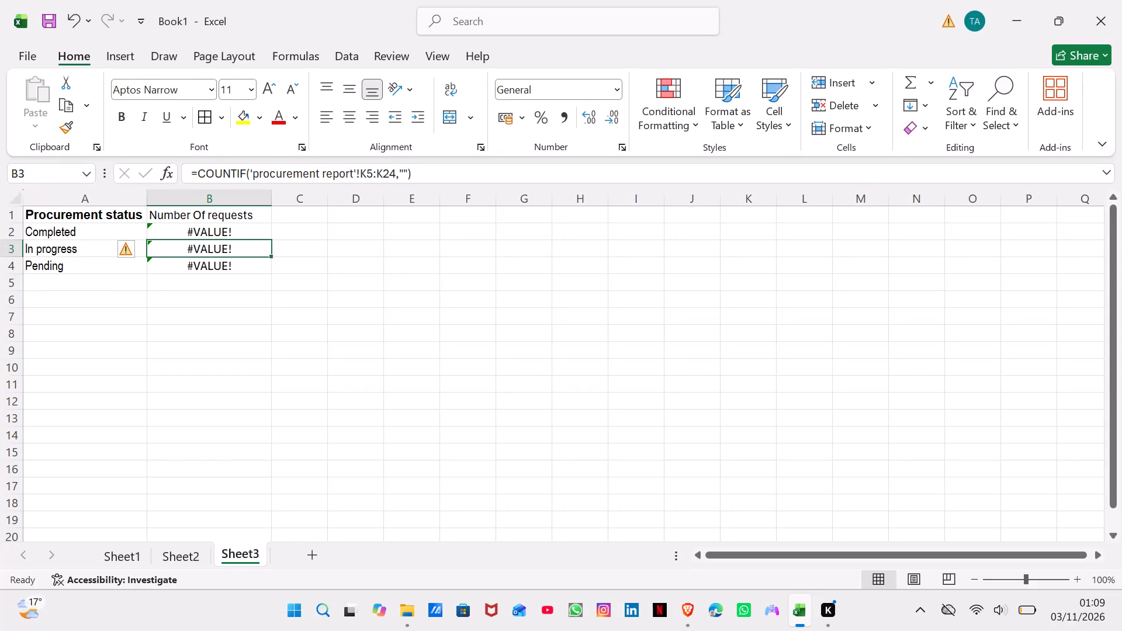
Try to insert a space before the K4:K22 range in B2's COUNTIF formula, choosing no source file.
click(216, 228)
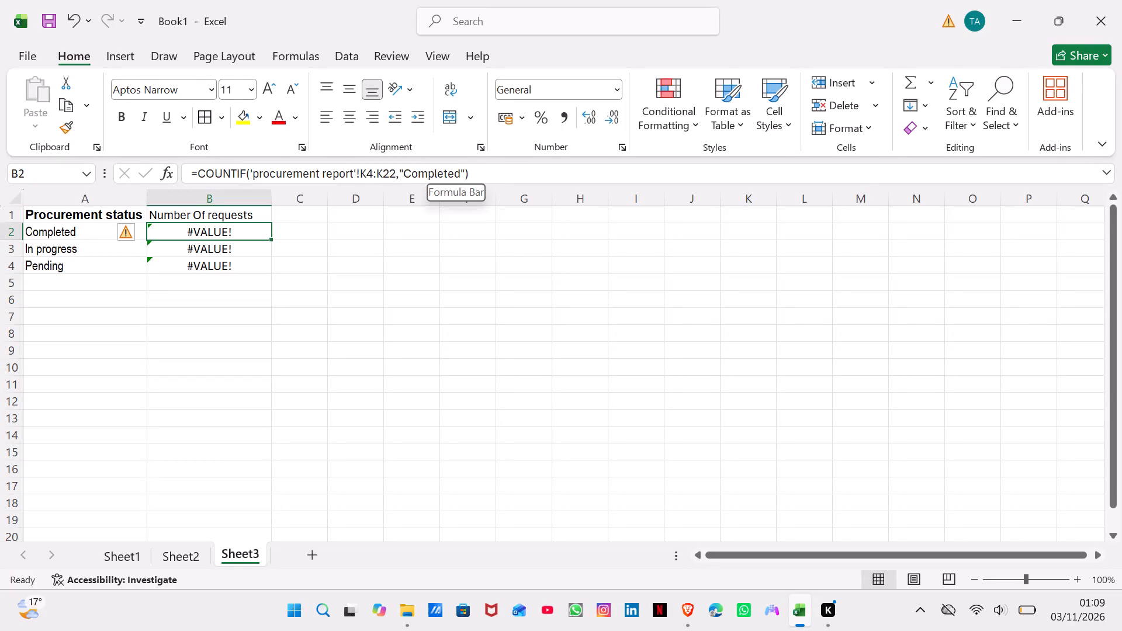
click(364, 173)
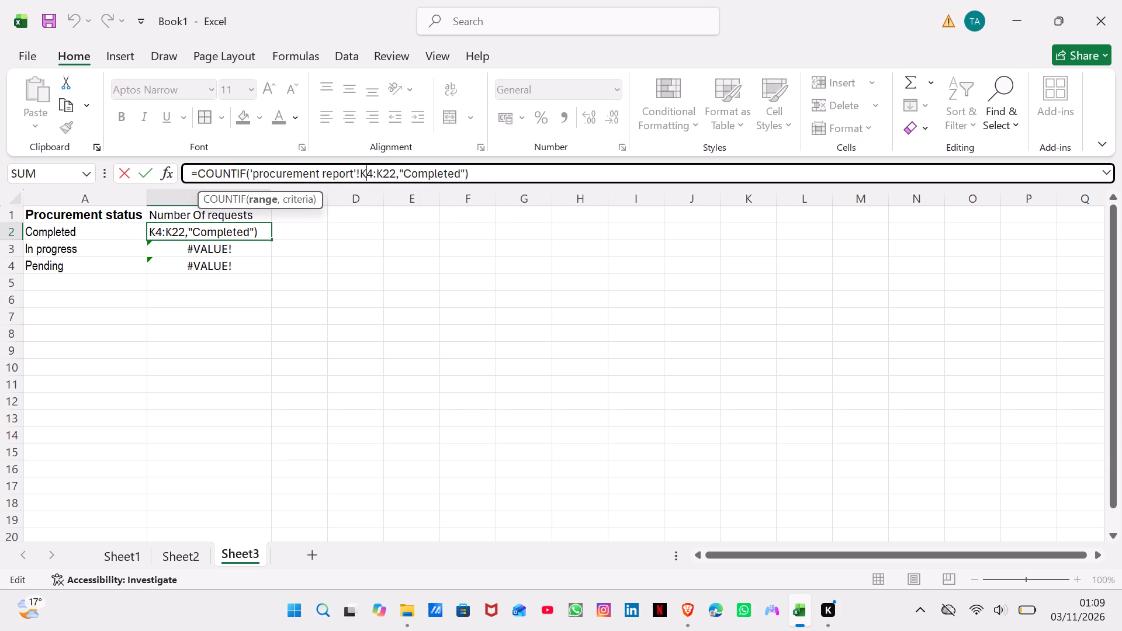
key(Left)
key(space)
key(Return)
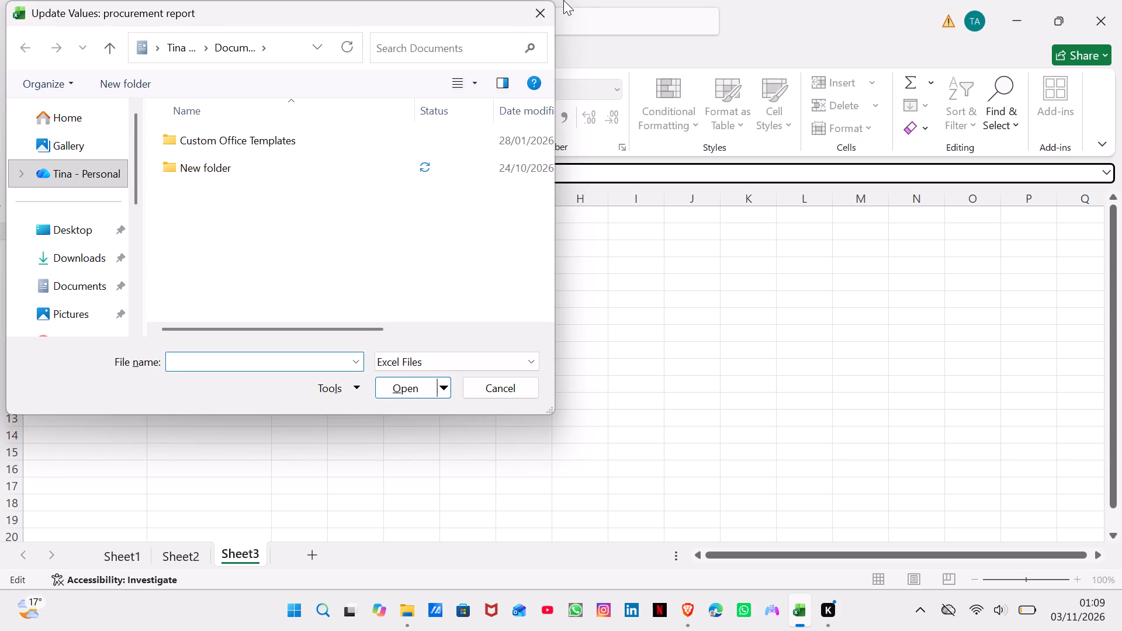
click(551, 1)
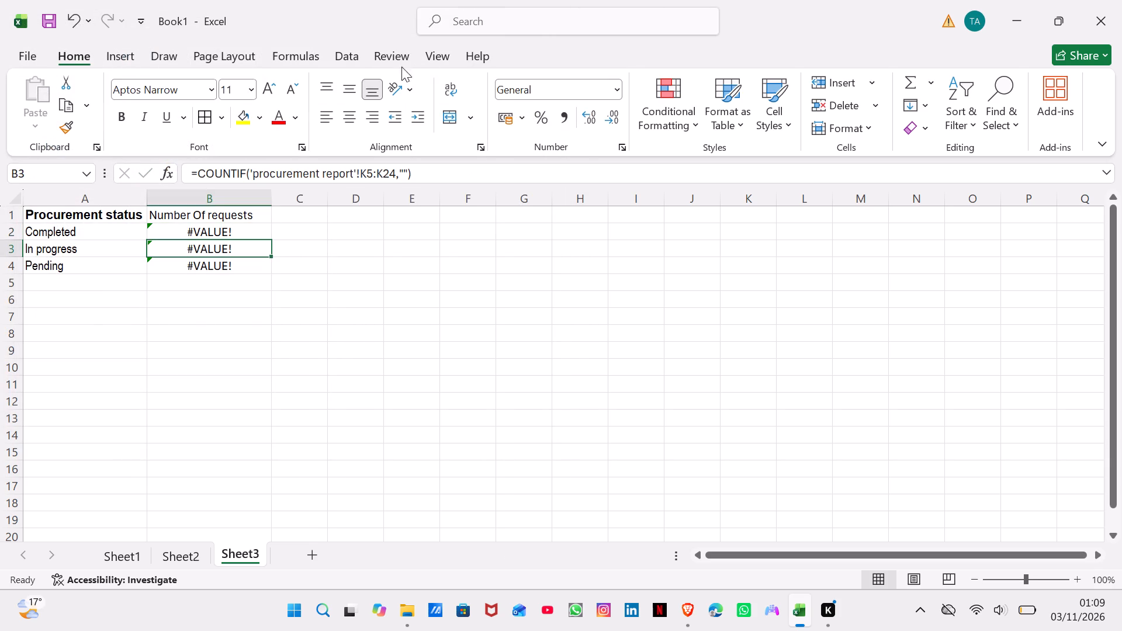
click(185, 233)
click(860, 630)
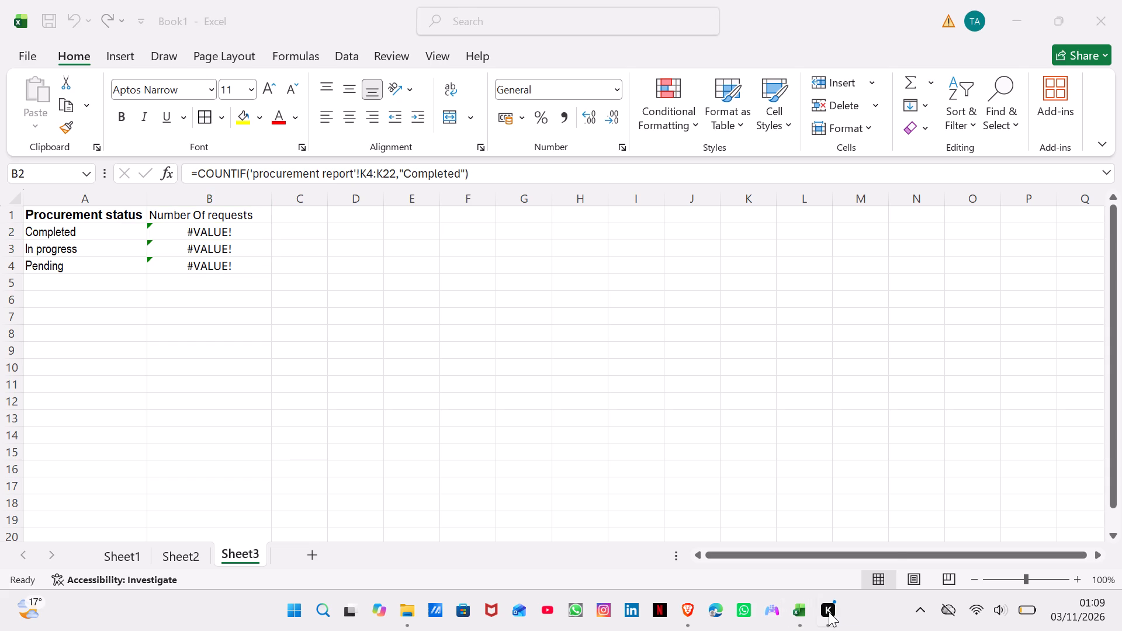
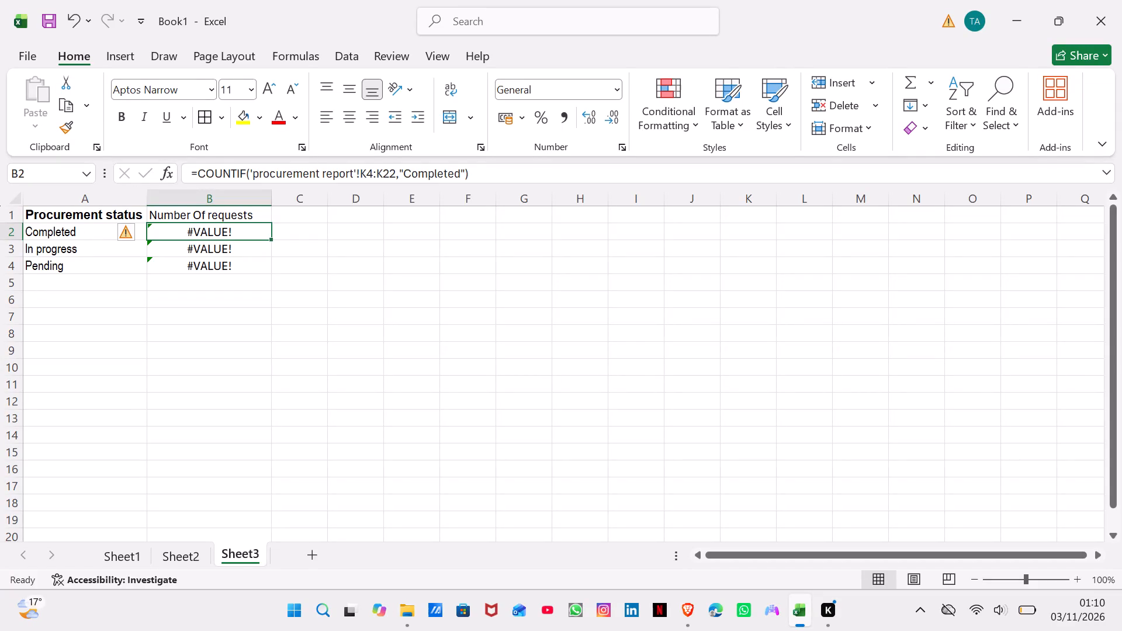
Make both header cells, Procurement status and Number Of requests in A1:B1, bold.
drag(122, 219, 213, 216)
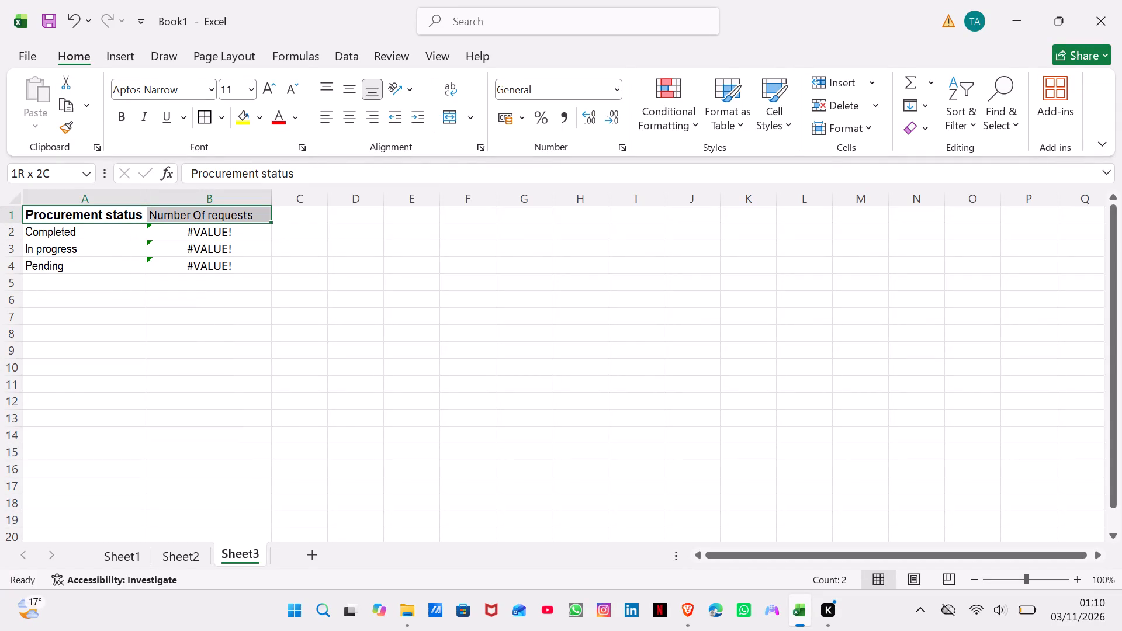
drag(213, 216, 213, 216)
click(114, 103)
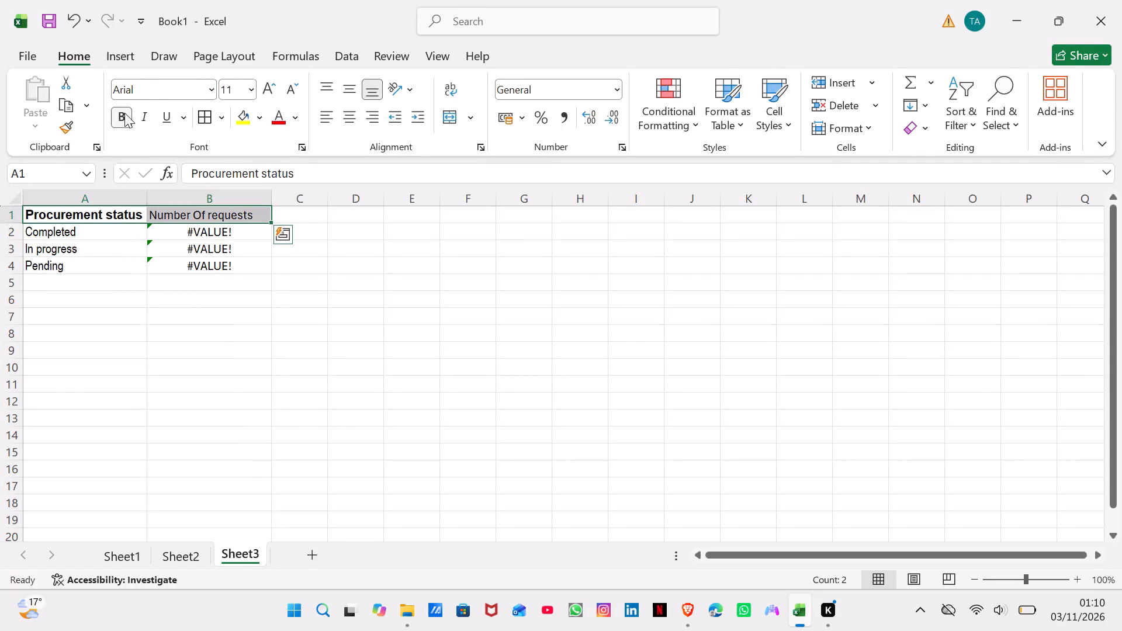
click(124, 113)
click(124, 113)
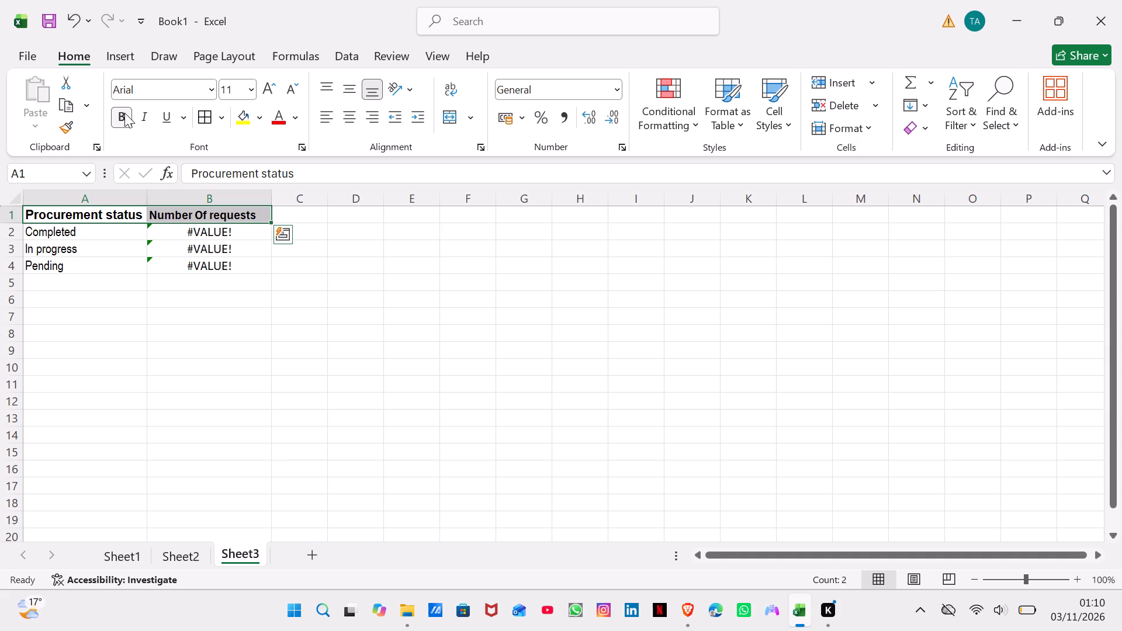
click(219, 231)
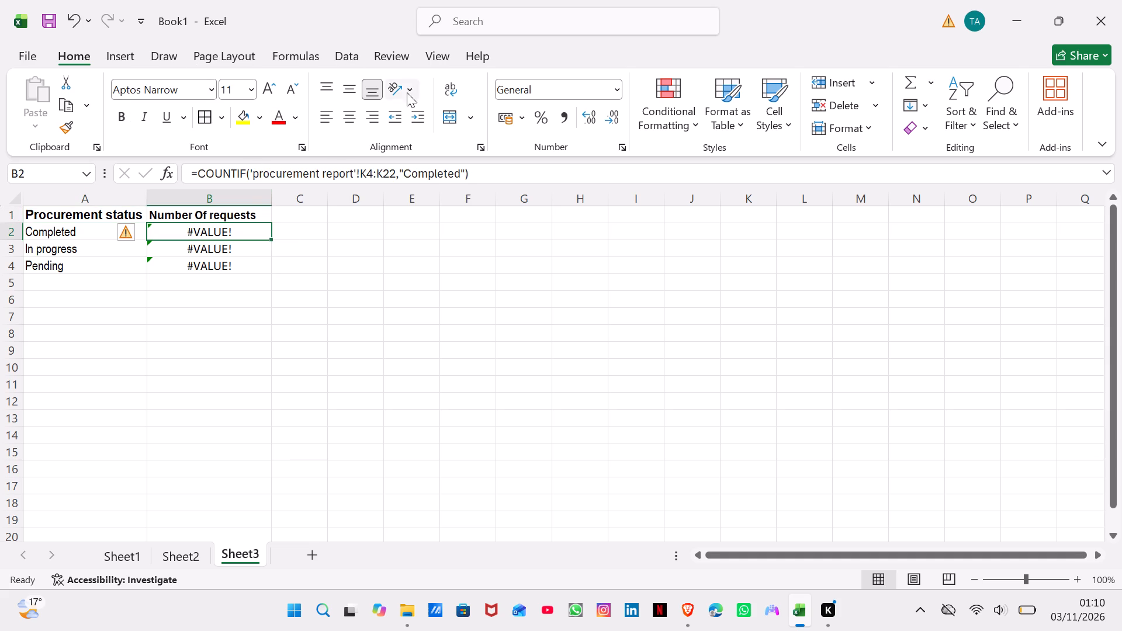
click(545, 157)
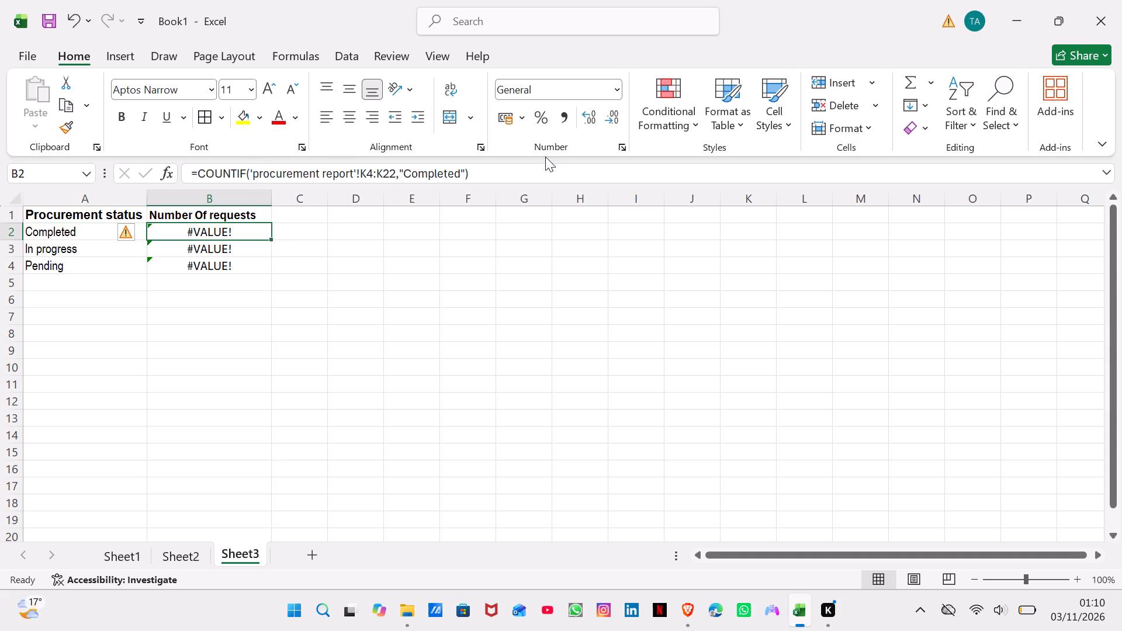
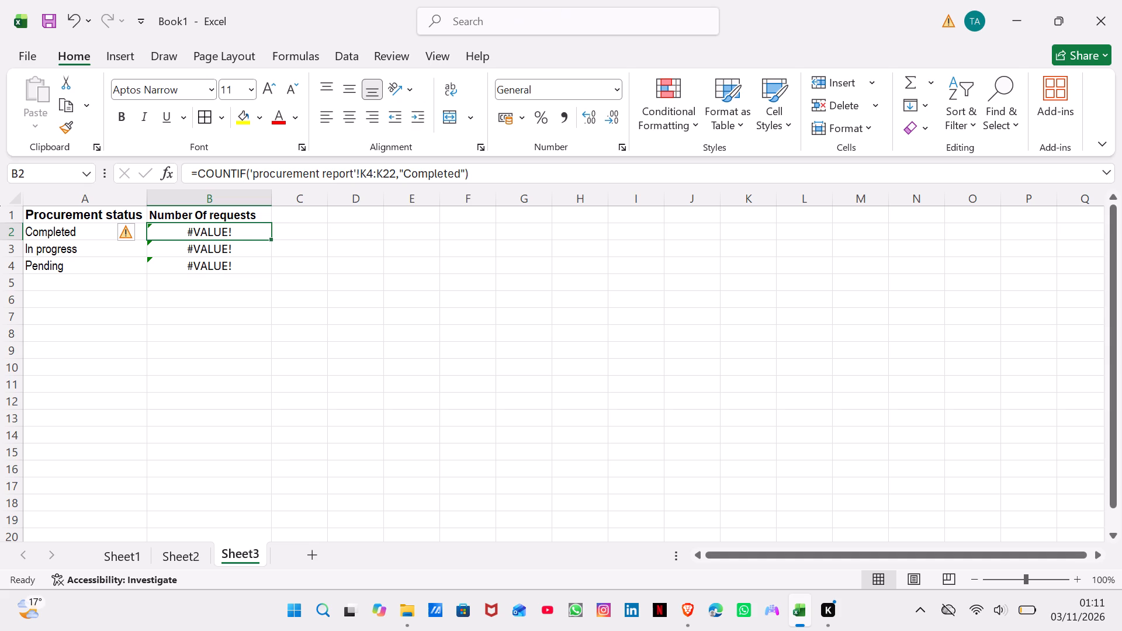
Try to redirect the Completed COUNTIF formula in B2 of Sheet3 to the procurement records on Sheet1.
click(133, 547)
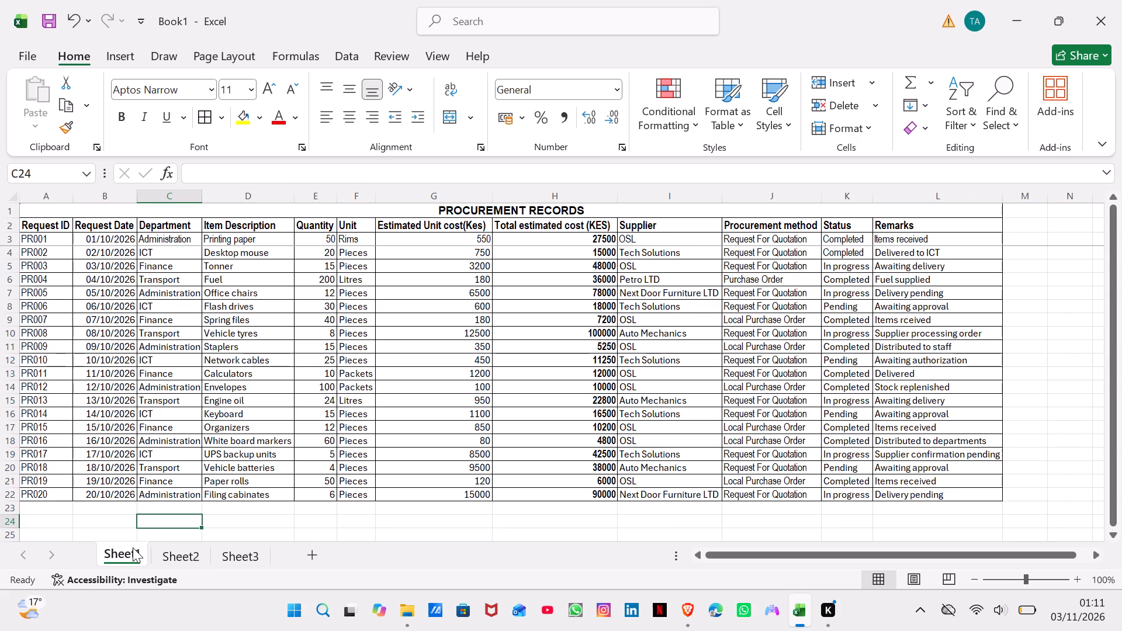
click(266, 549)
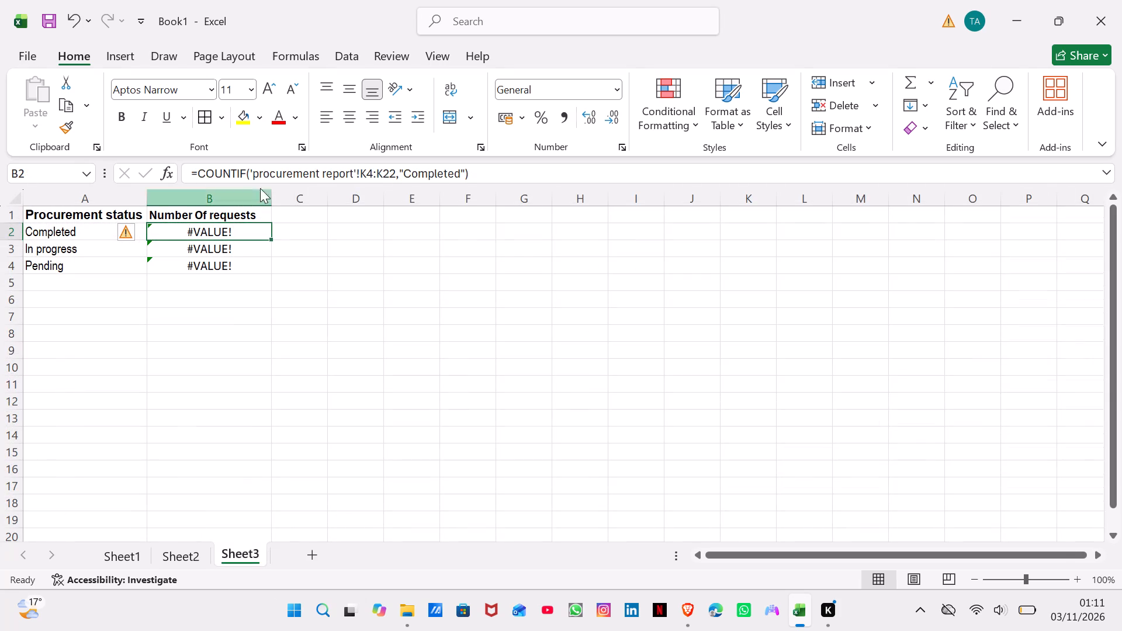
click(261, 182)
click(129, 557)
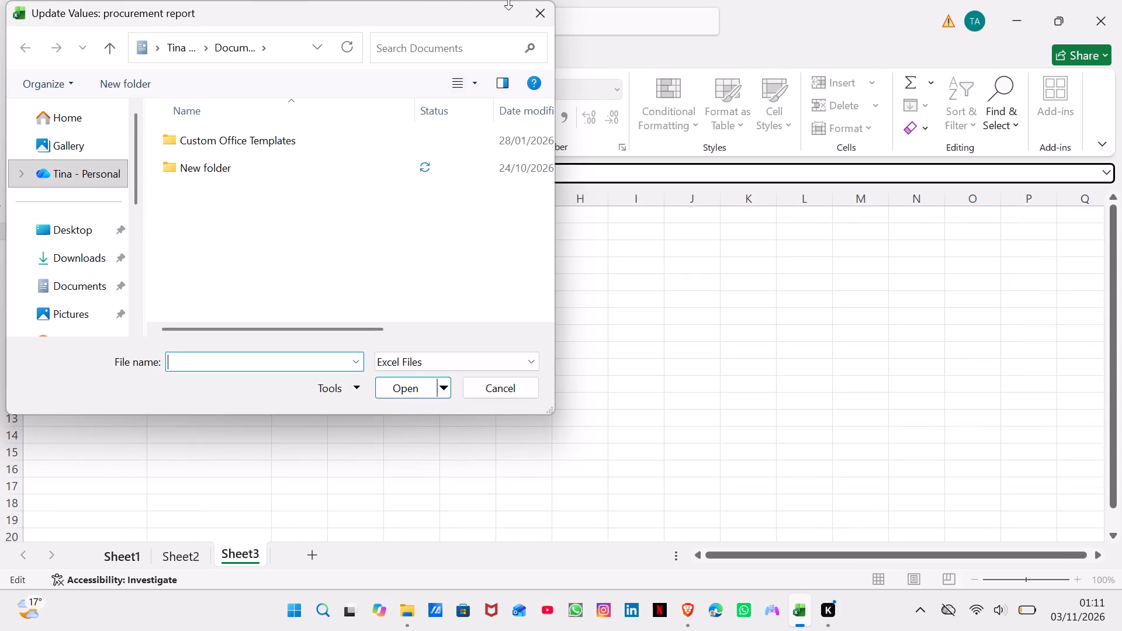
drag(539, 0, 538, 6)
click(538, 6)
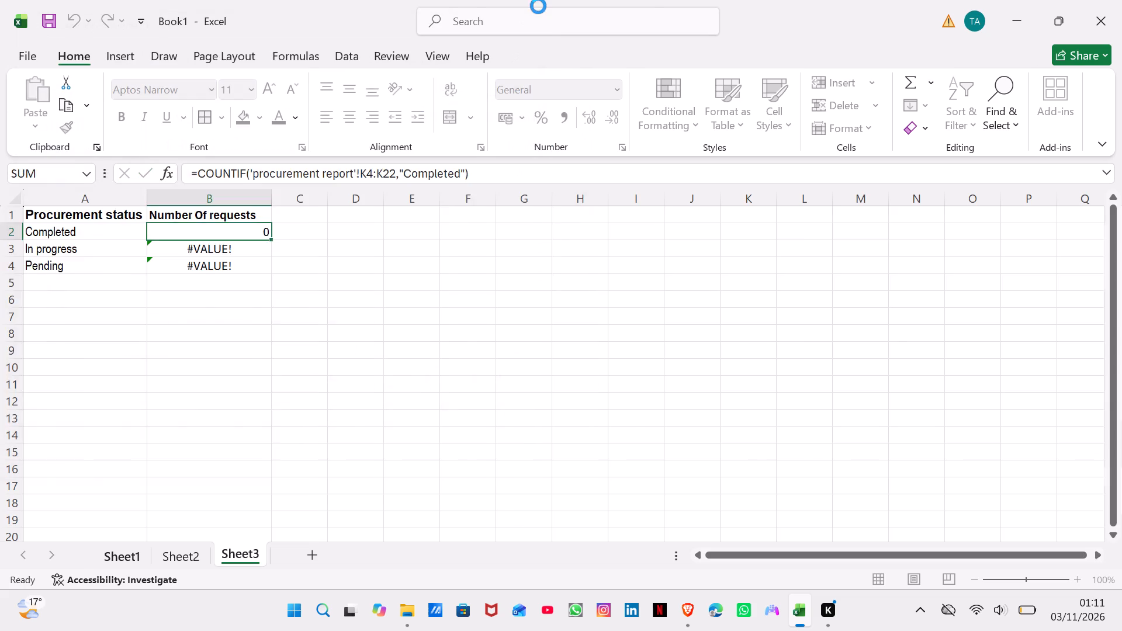
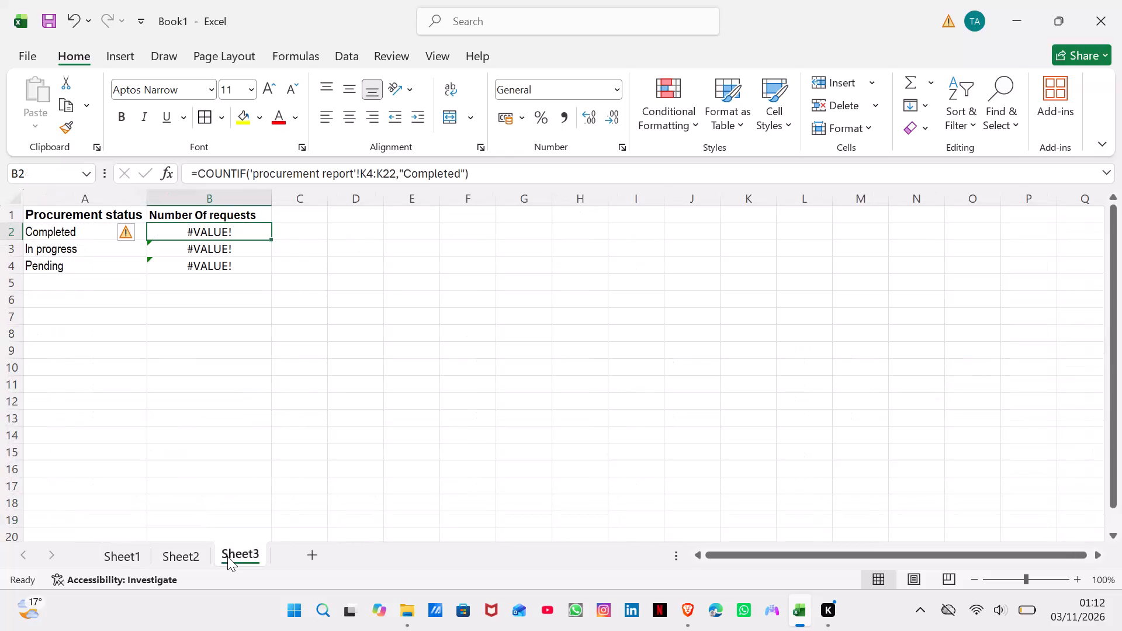
Replace the 'procurement report' sheet reference in B2's Completed COUNTIF formula with 'Sheet 1', dismissing the file request without choosing a source.
click(254, 224)
key(Return)
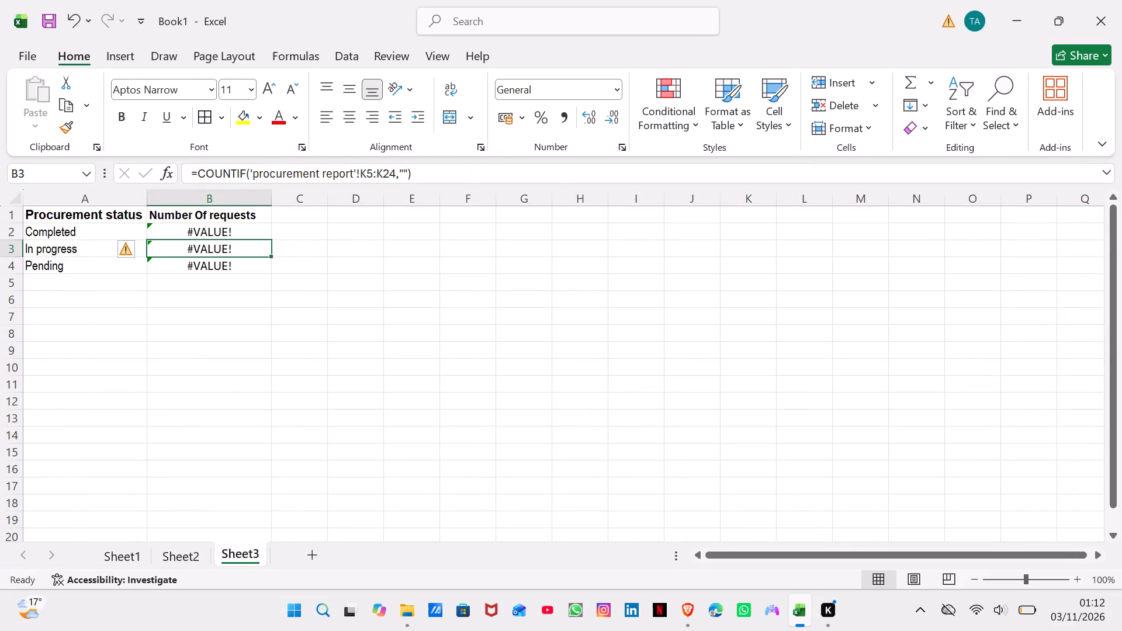
click(241, 227)
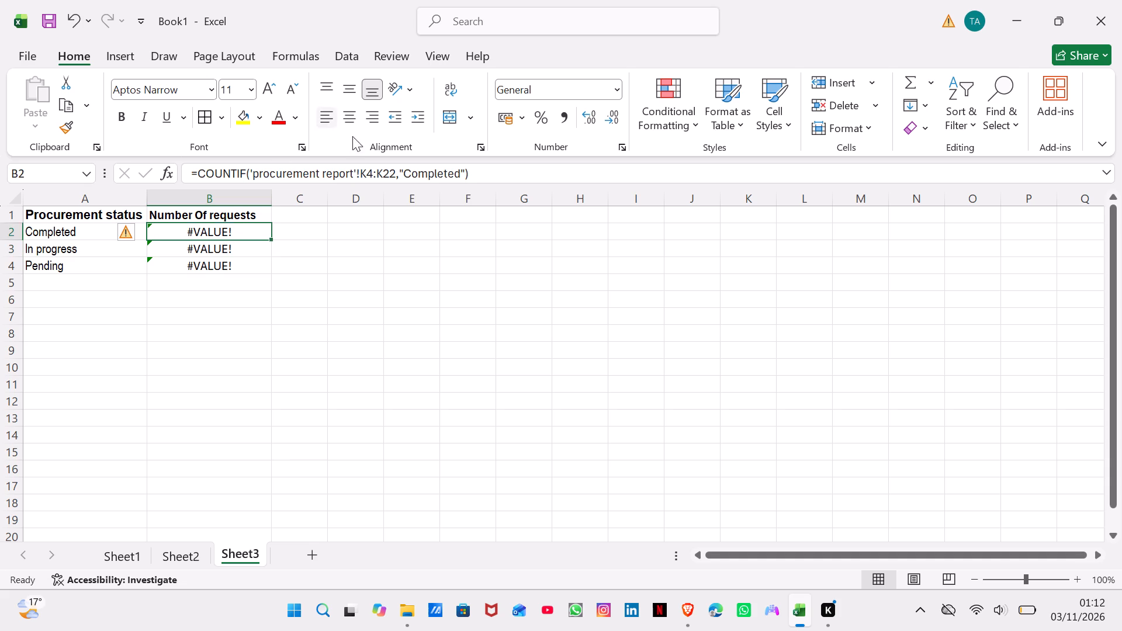
click(355, 167)
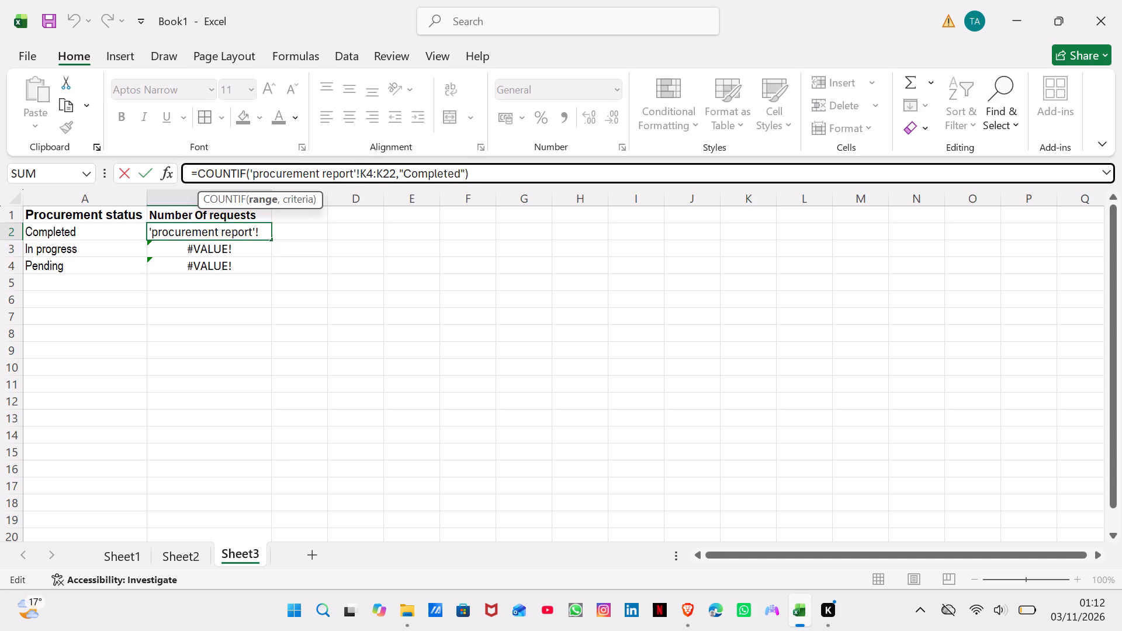
click(354, 173)
key(BackSpace)
key(BackSpace)
key(BackSpace)
key(BackSpace)
key(BackSpace)
key(BackSpace)
key(BackSpace)
key(BackSpace)
key(BackSpace)
key(BackSpace)
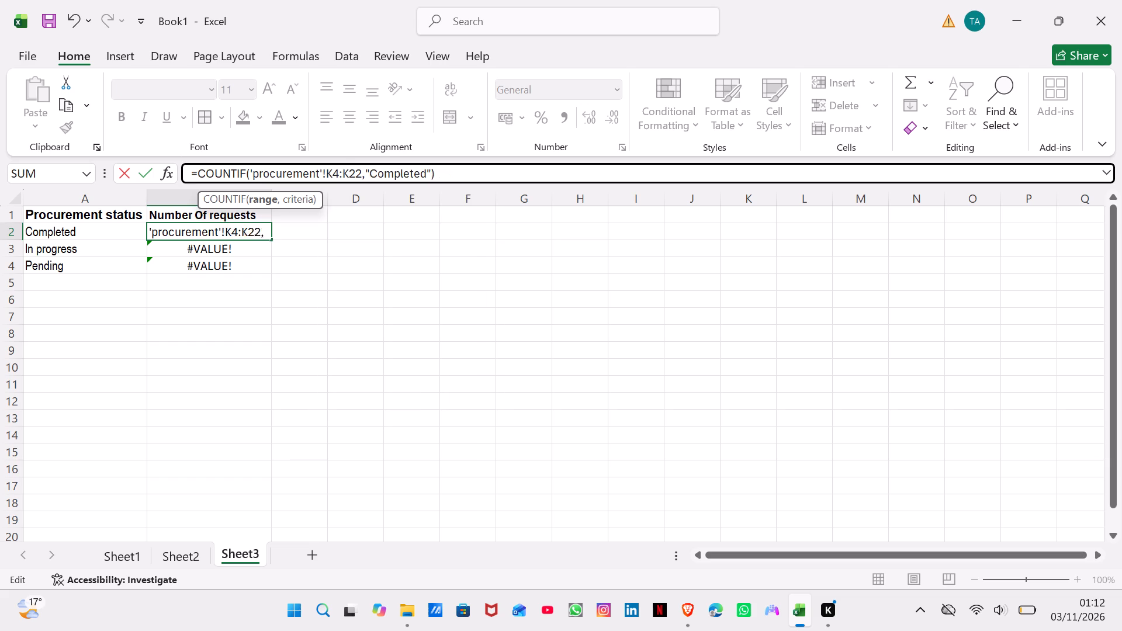
key(BackSpace)
key(BackSpace)
key(BackSpace)
key(BackSpace)
key(BackSpace)
key(BackSpace)
key(BackSpace)
key(BackSpace)
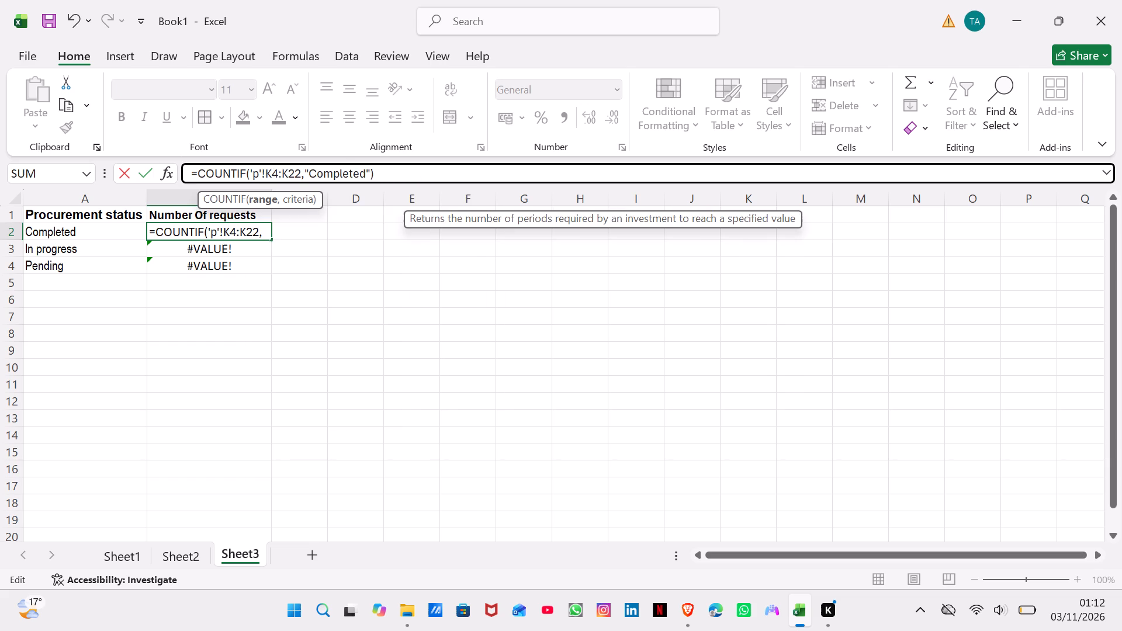
text(heet 1)
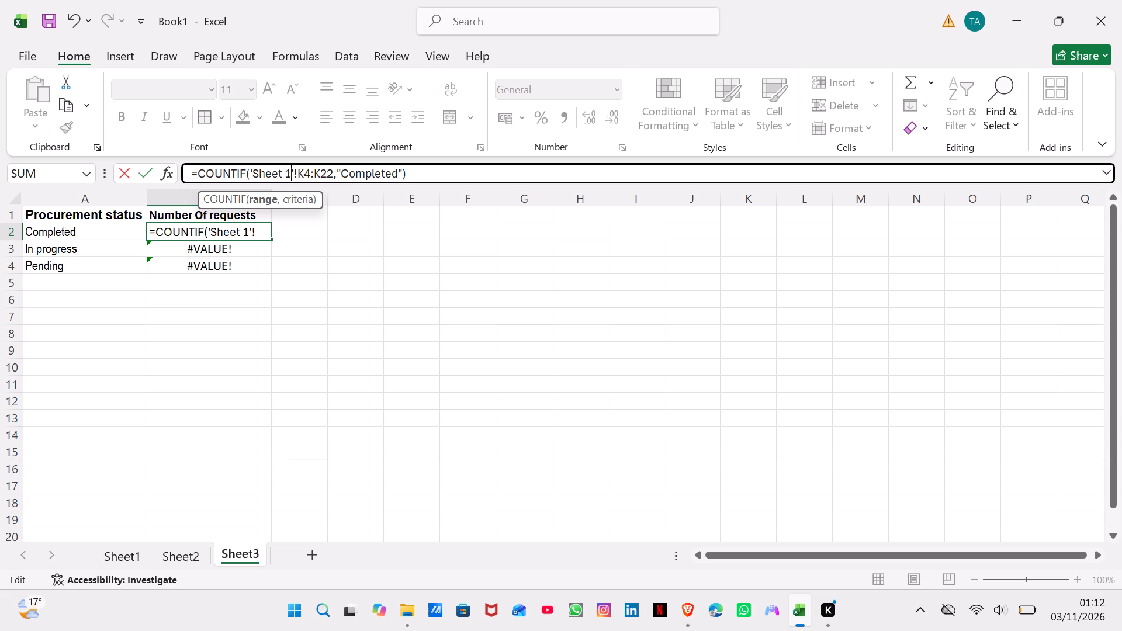
key(Return)
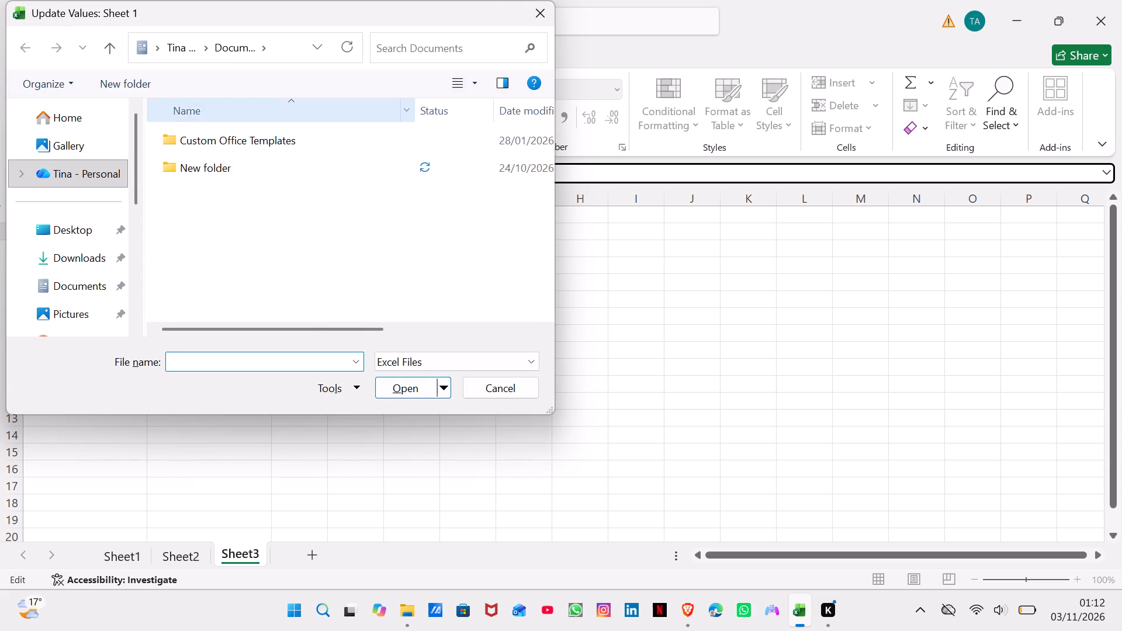
click(550, 13)
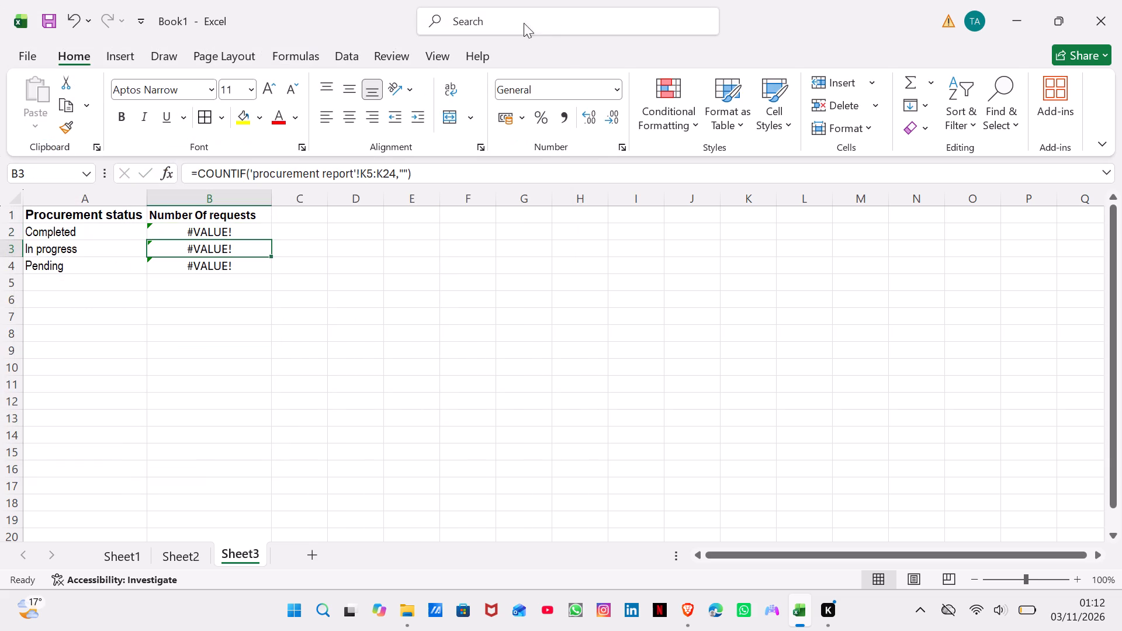
Check the Sheet1 procurement records, then remove the 1 from the sheet reference in Sheet3's B2 formula, without choosing a source file.
click(244, 228)
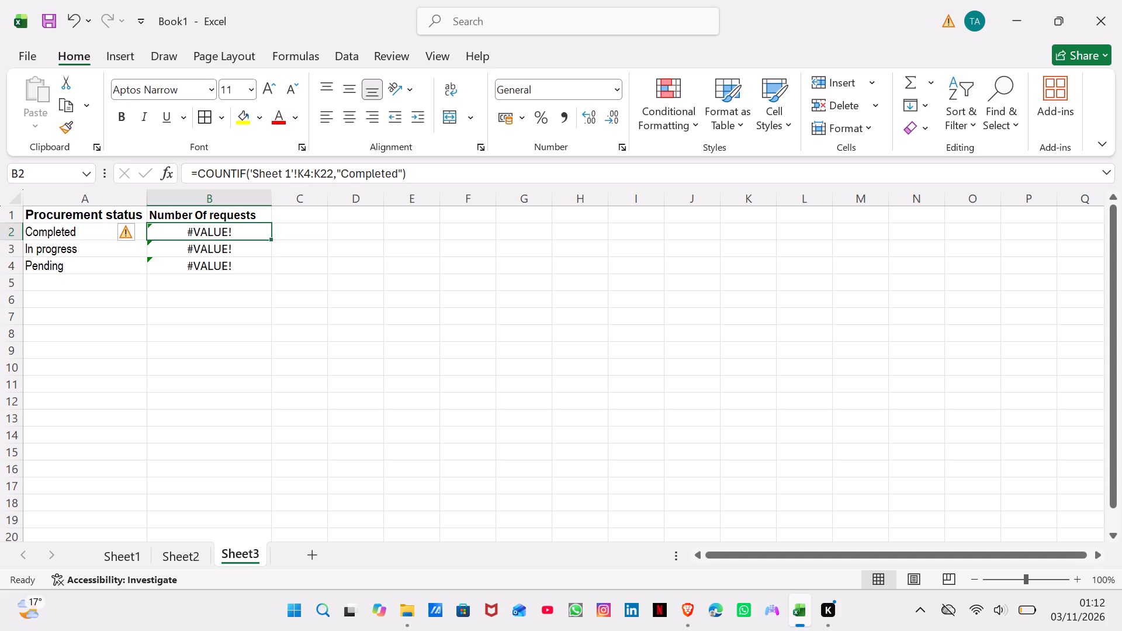
click(110, 559)
click(110, 559)
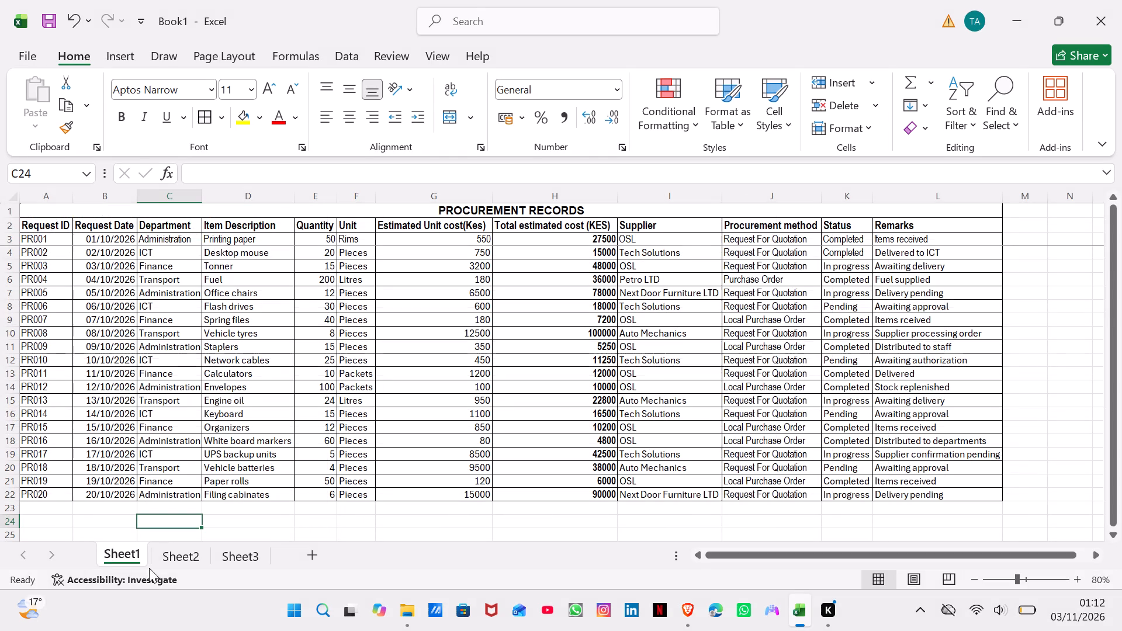
click(229, 563)
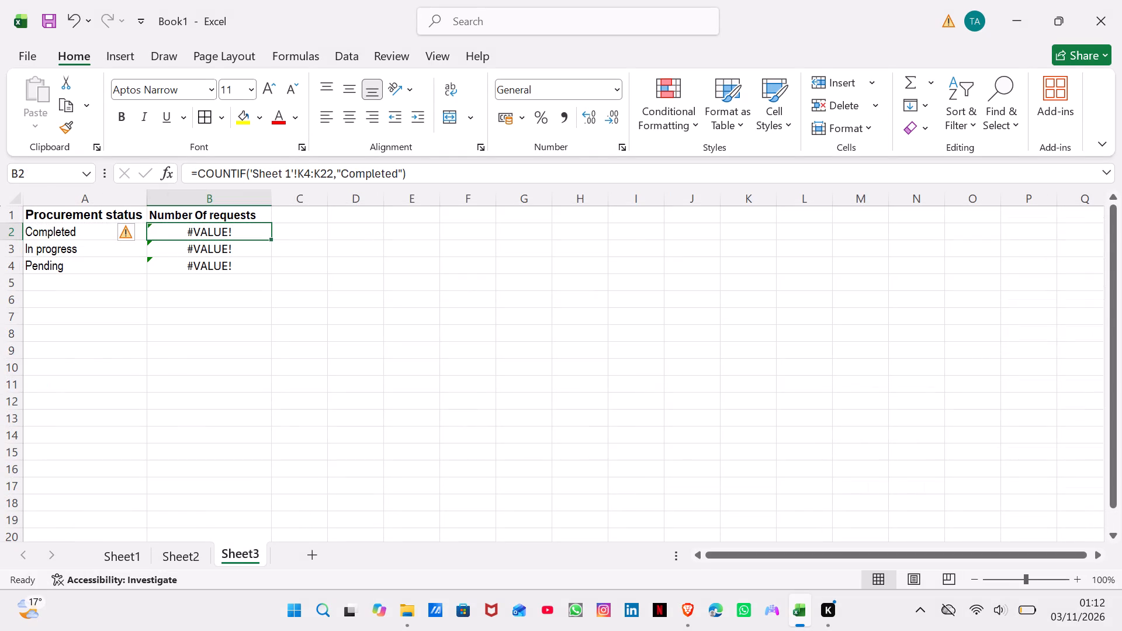
click(282, 174)
key(Right)
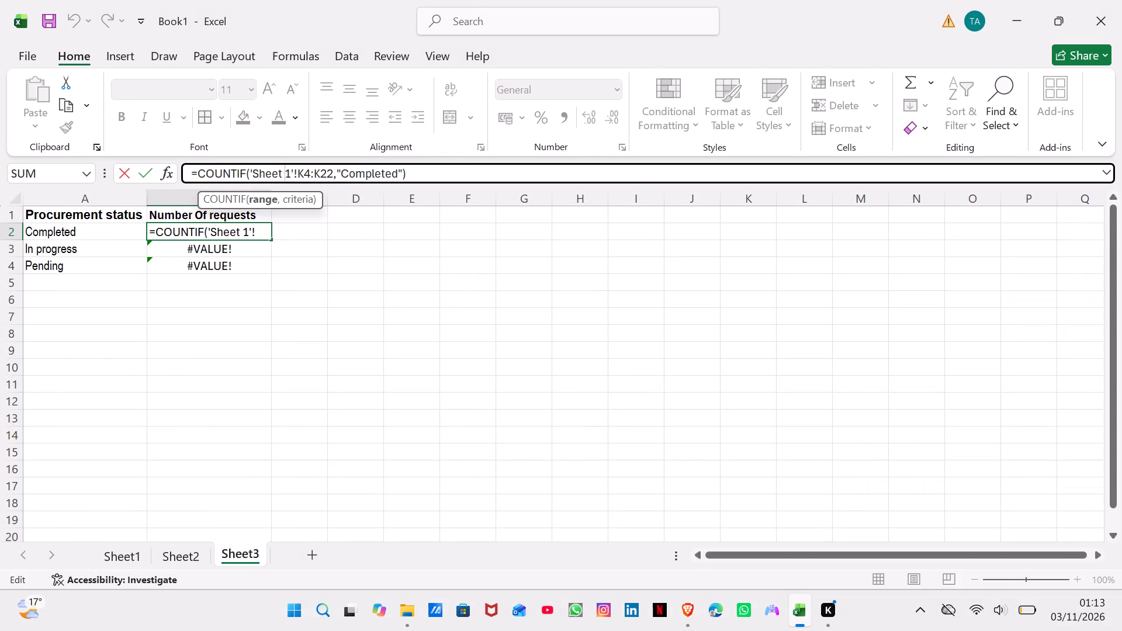
key(Right)
key(BackSpace)
key(Return)
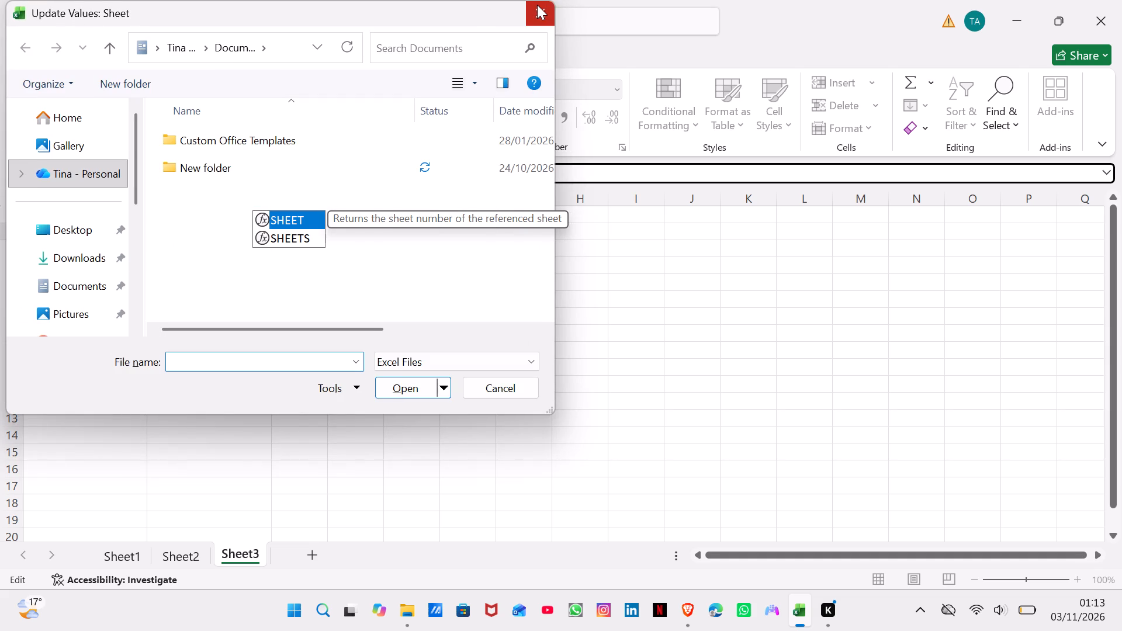
click(537, 5)
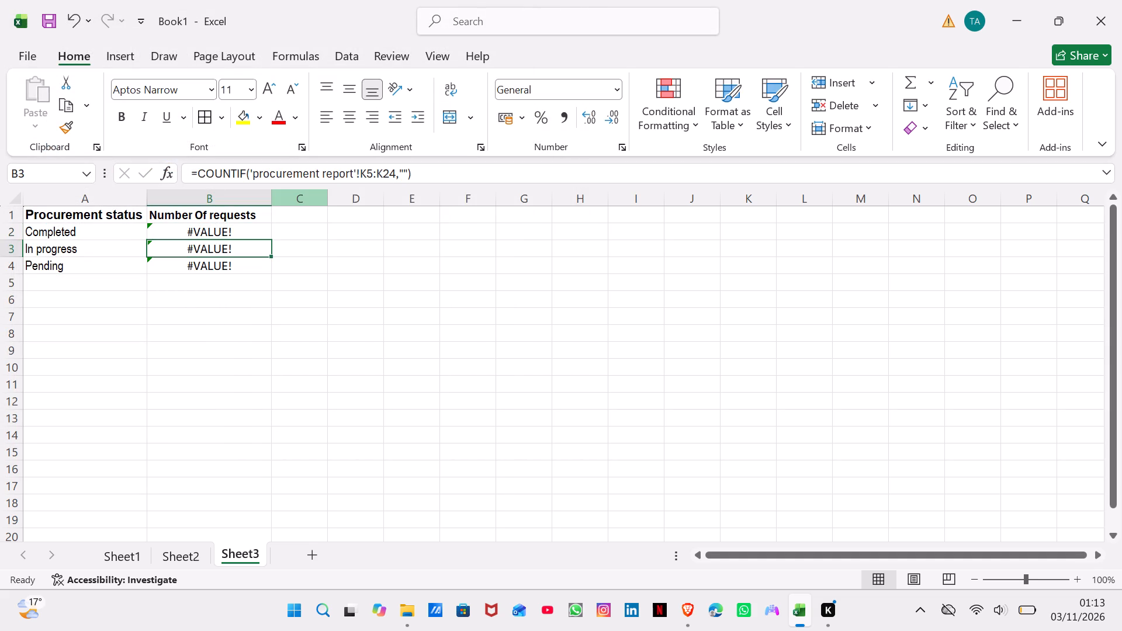
Remove the trailing space from the sheet name in B2's COUNTIF formula so it reads 'Sheet', without choosing a source file.
click(246, 234)
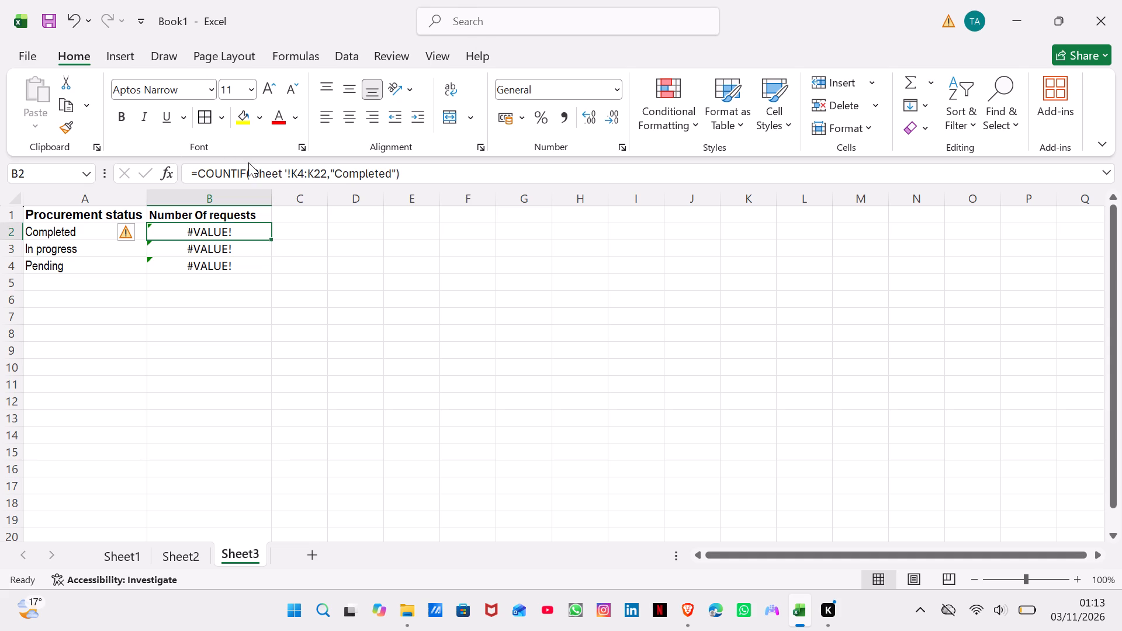
click(286, 178)
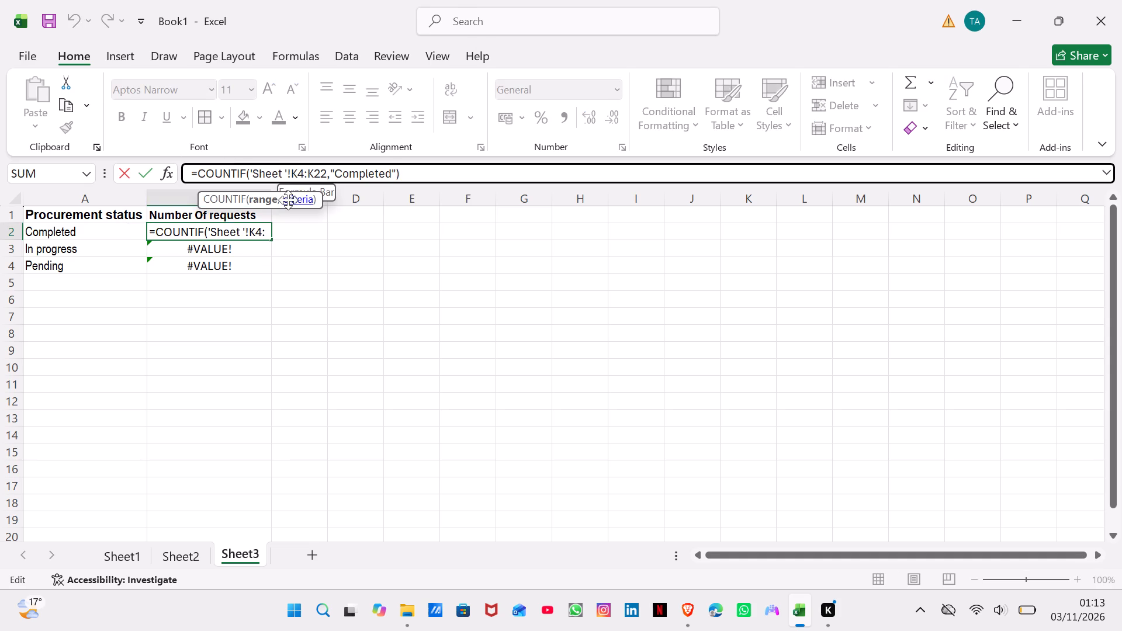
key(Left)
key(BackSpace)
key(Return)
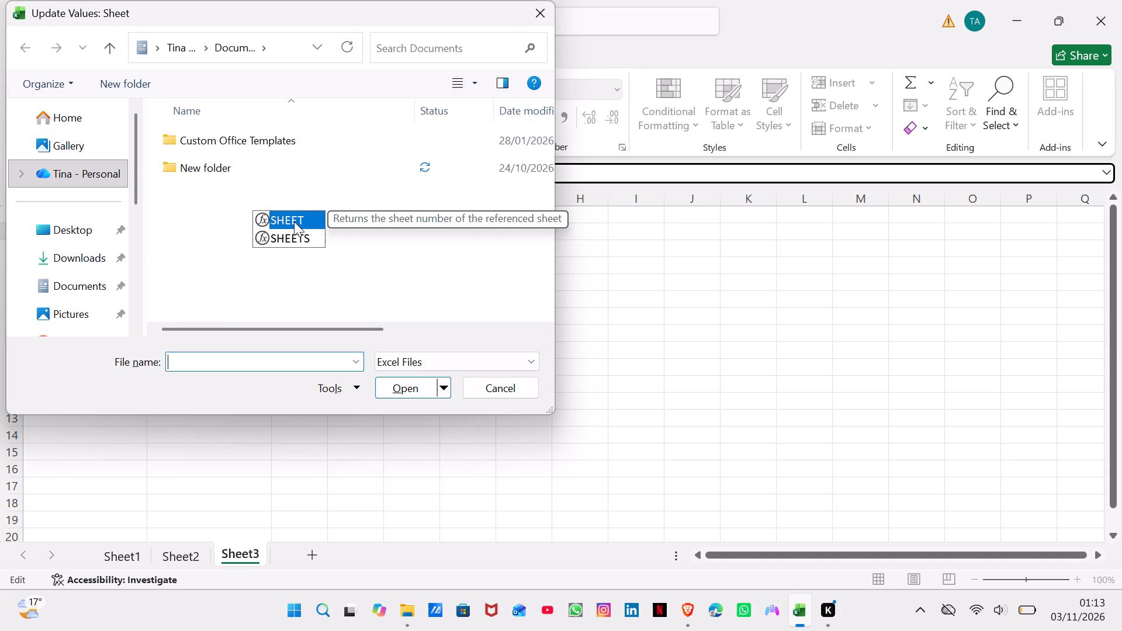
click(548, 16)
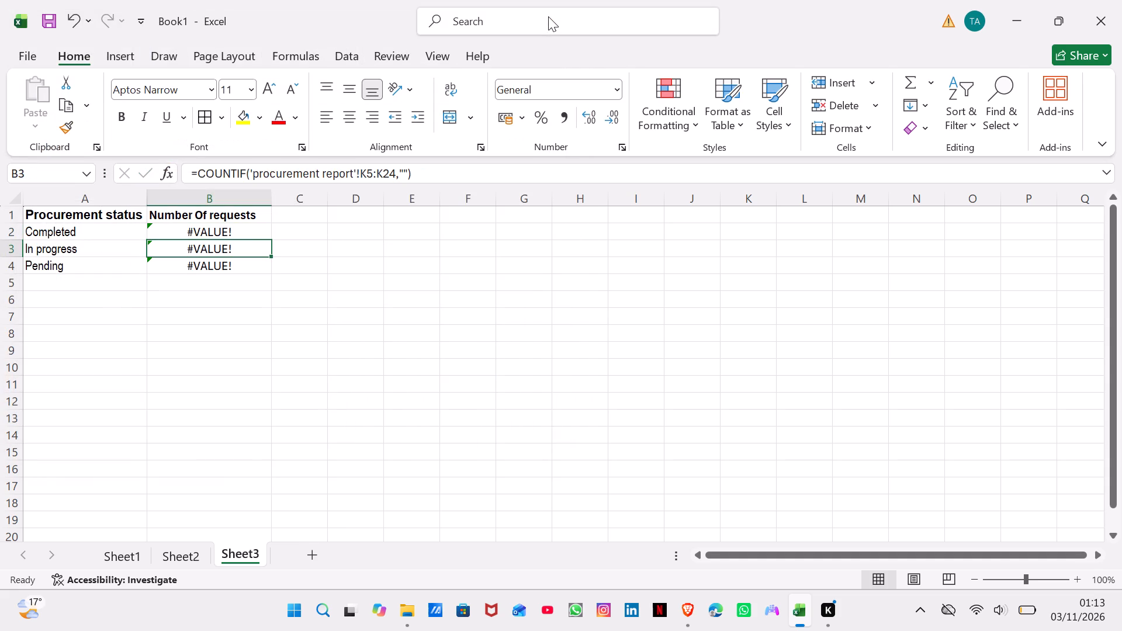
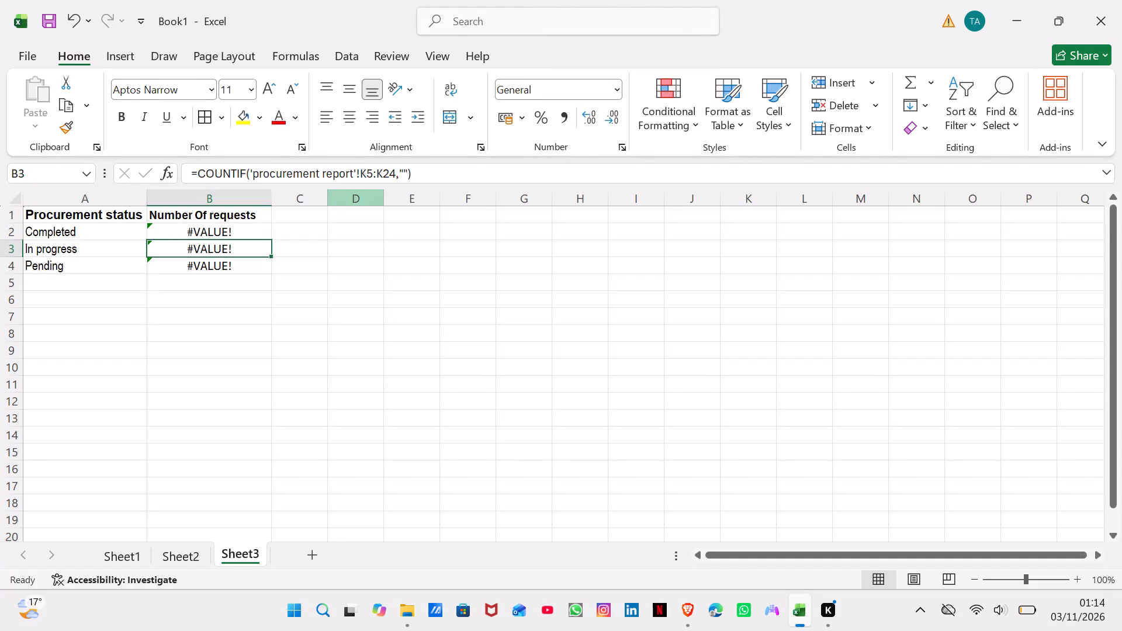
Select the Completed count in cell B2 on Sheet3 to review its COUNTIF formula.
click(233, 234)
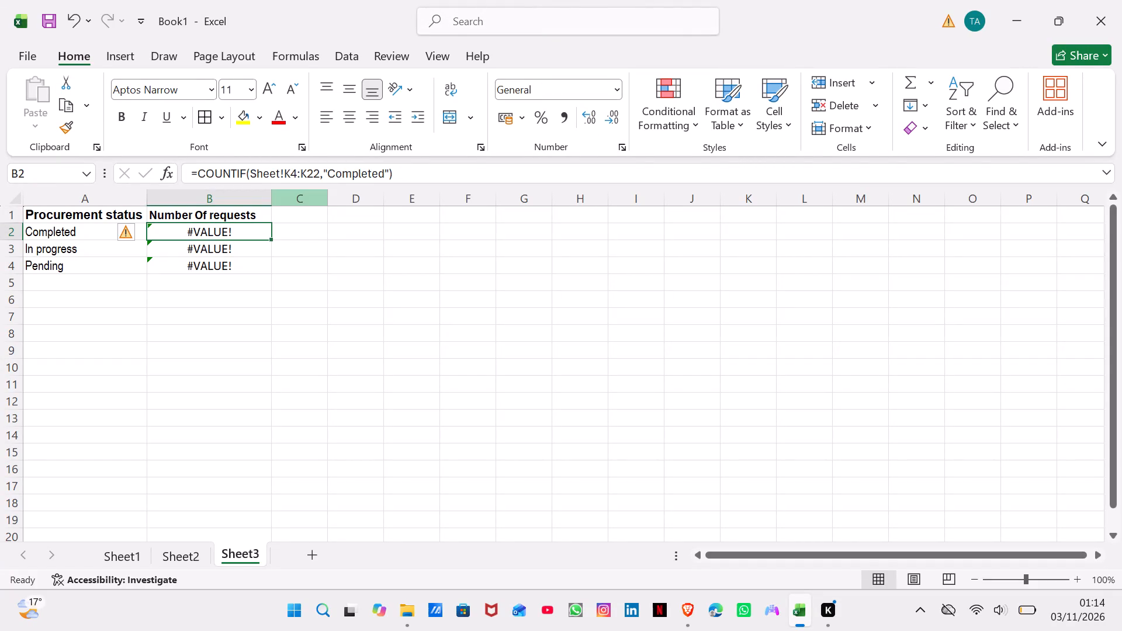
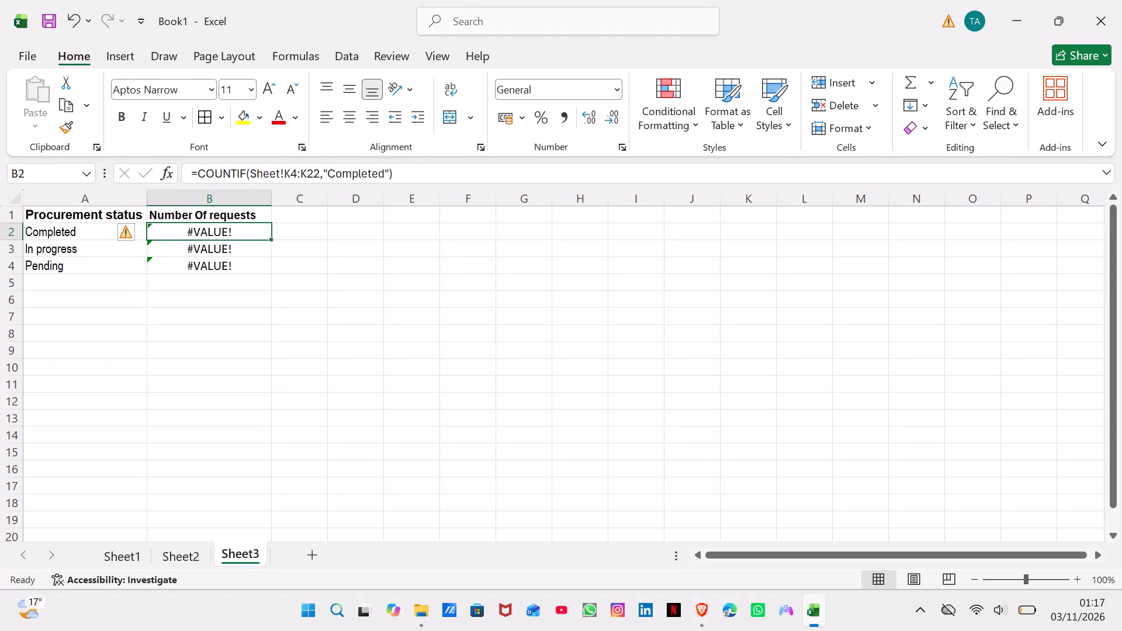
Correct the sheet reference in the Completed count's COUNTIF formula in B2 to Sheet1, giving the range Sheet1!K4:K22.
click(247, 176)
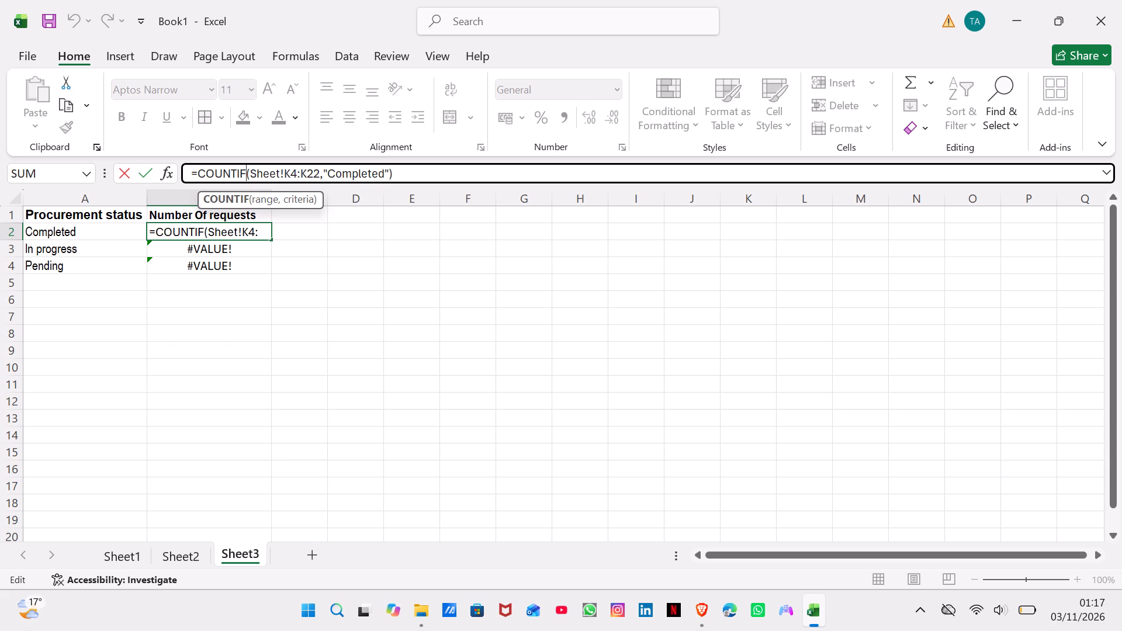
click(261, 204)
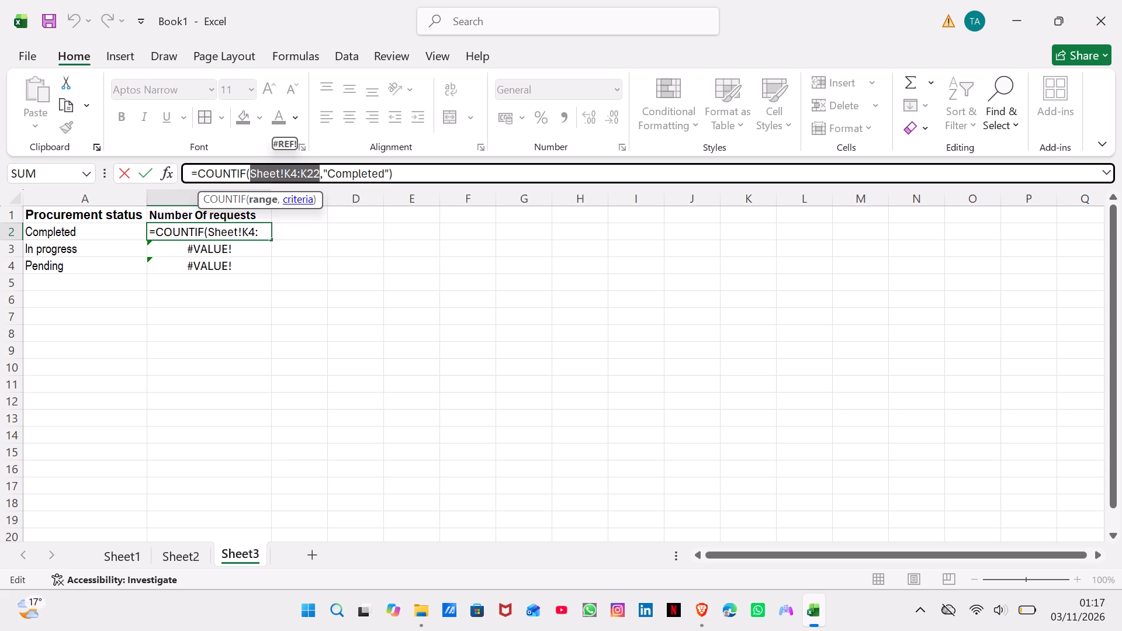
click(278, 174)
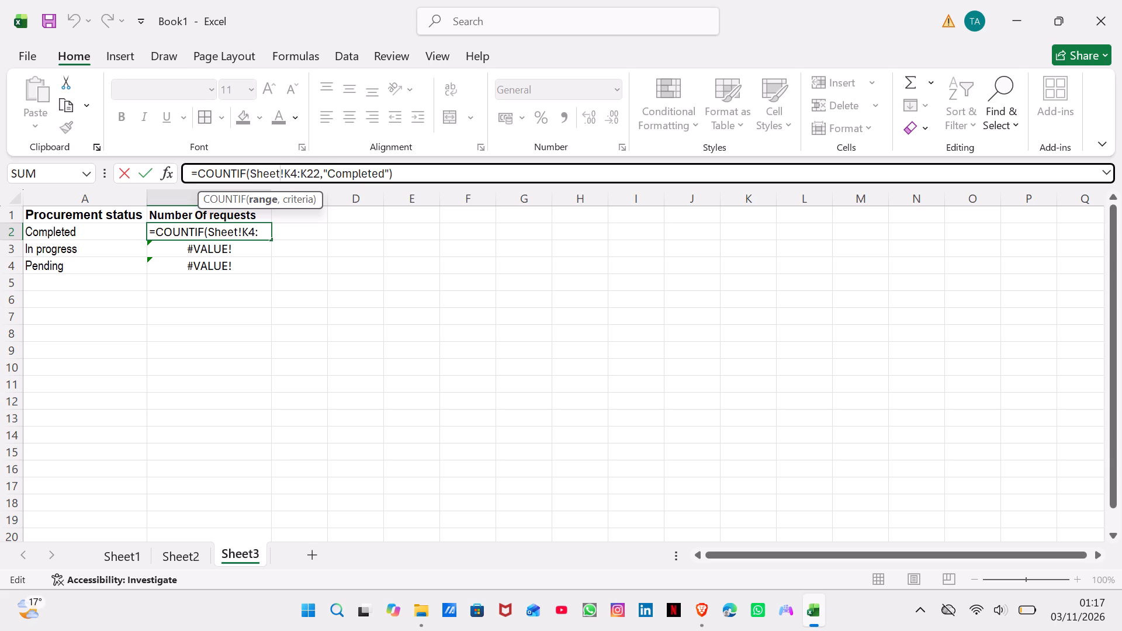
key(1)
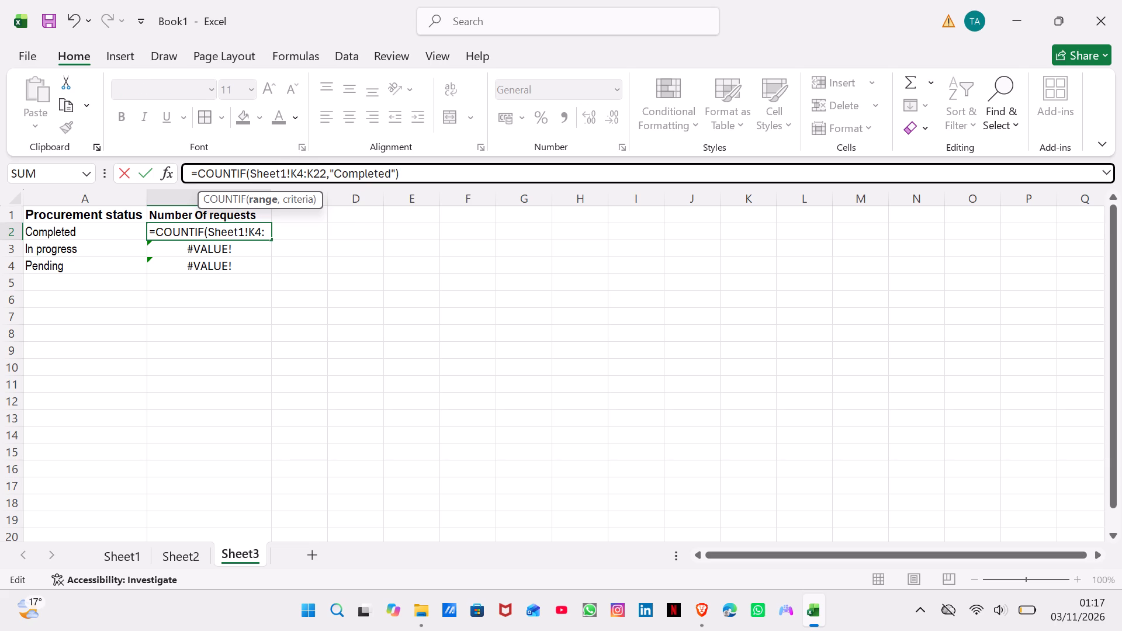
key(Return)
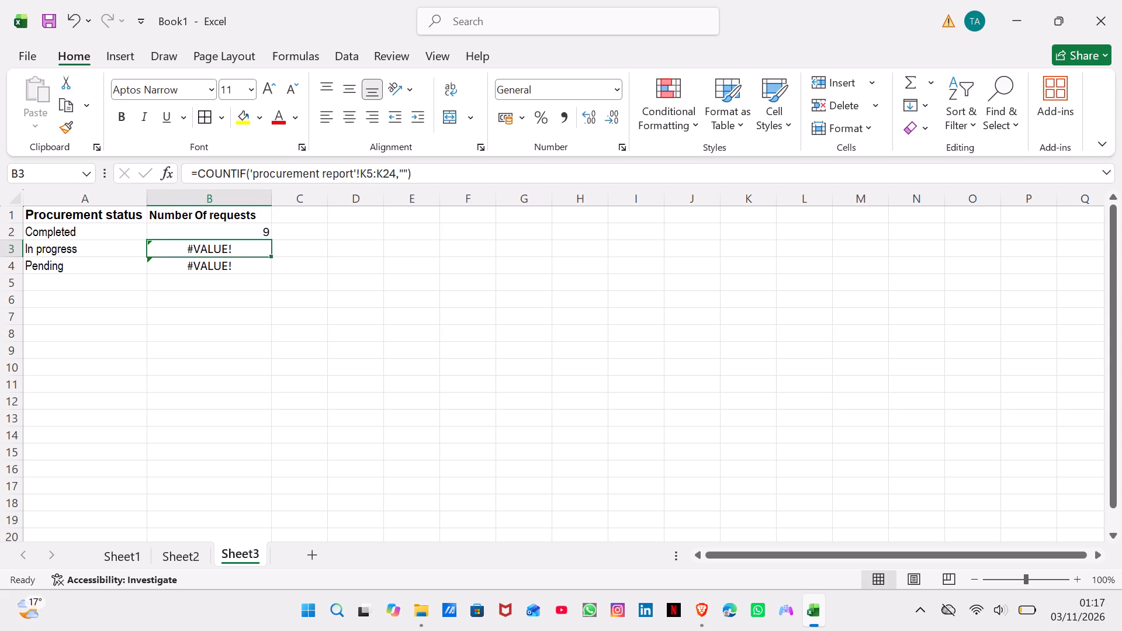
Fill the COUNTIF formula from B2 down through B4 for the In progress and Pending rows.
click(255, 233)
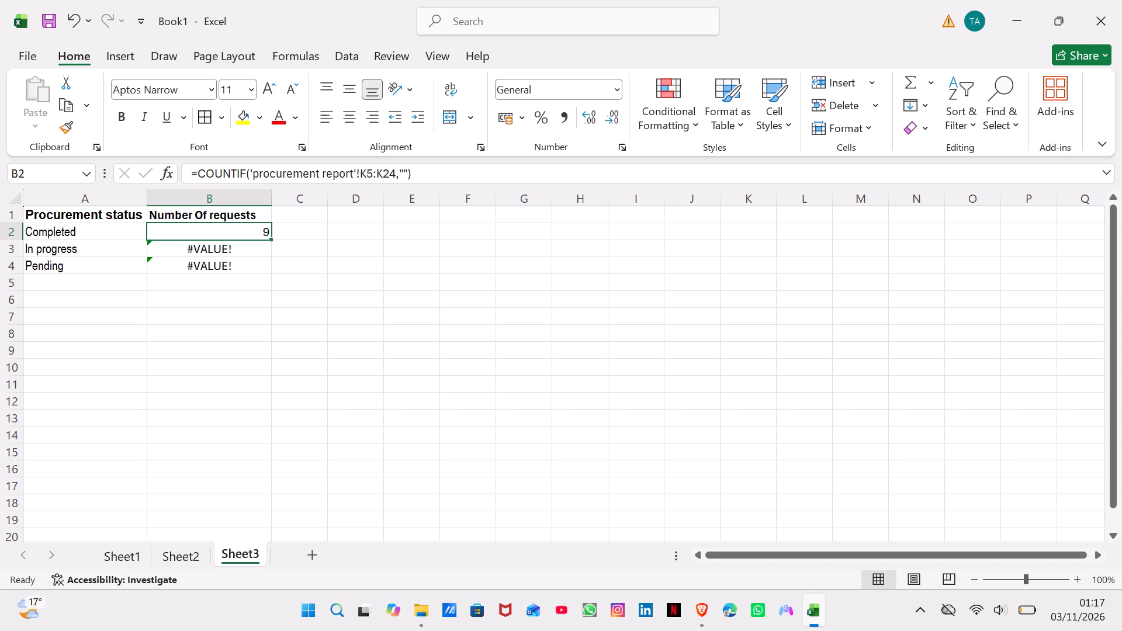
drag(268, 241, 268, 267)
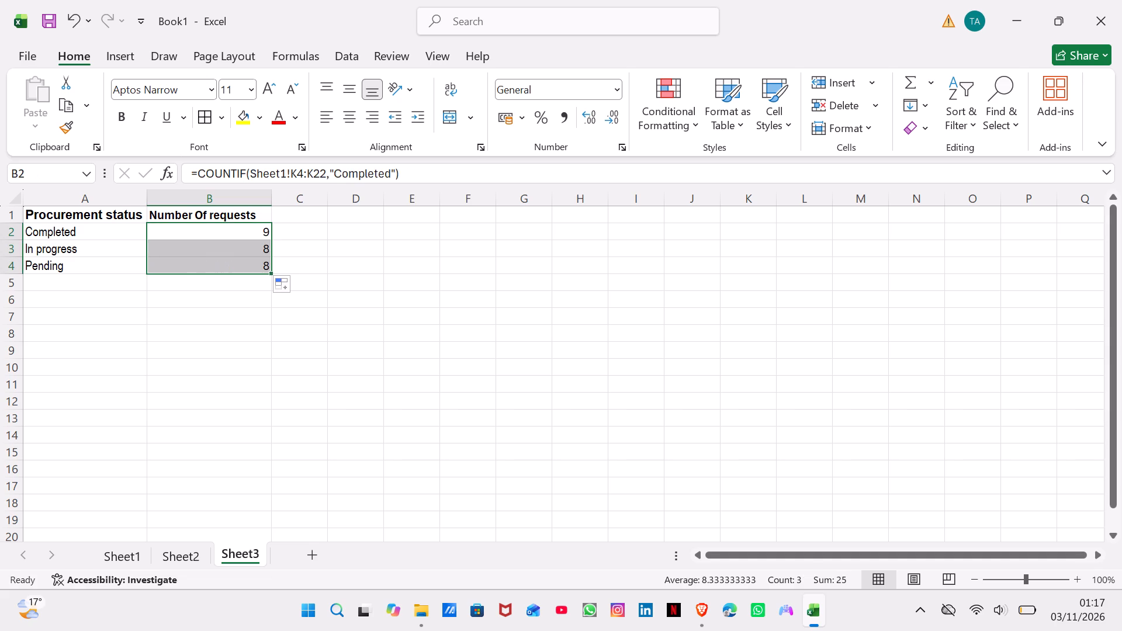
Replace the criterion in the In progress row's COUNTIF formula in B3 with "In progess".
click(252, 252)
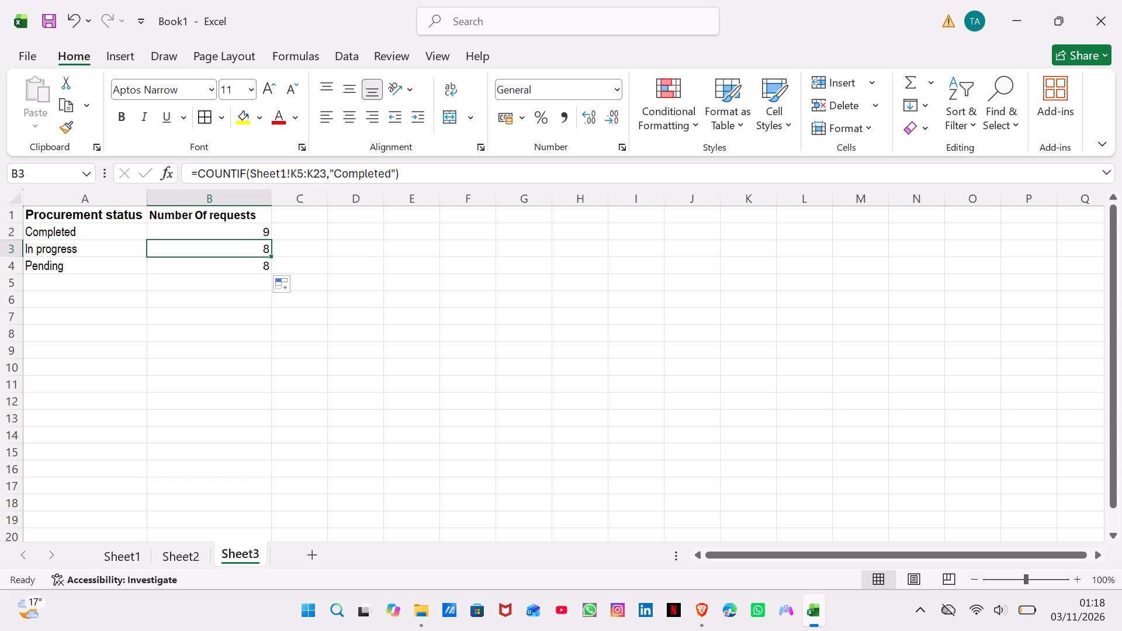
click(249, 233)
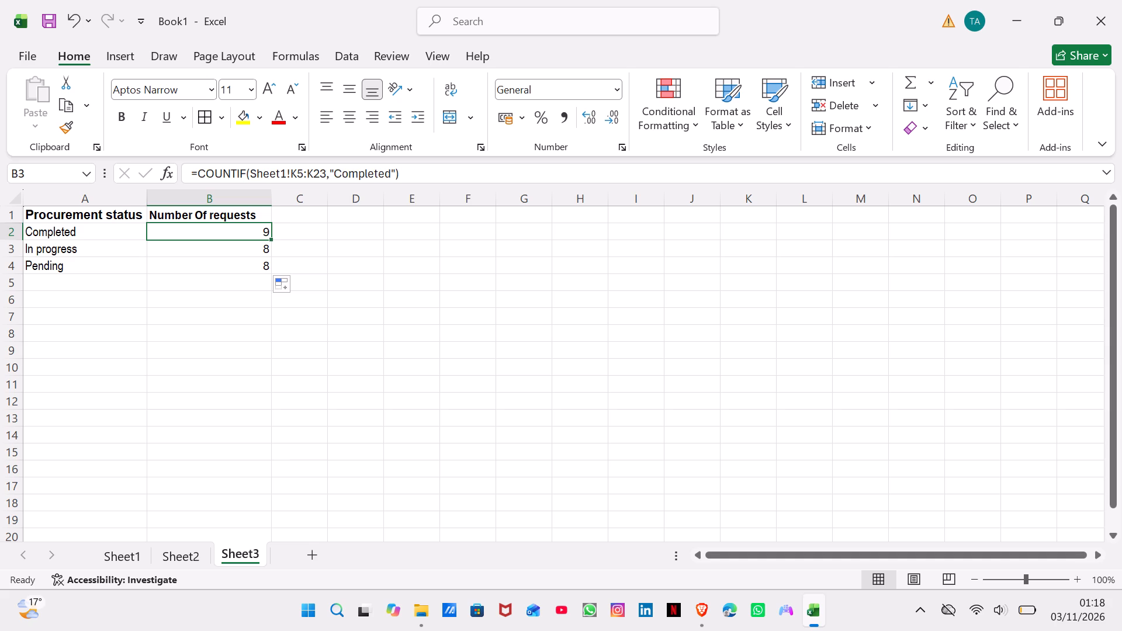
click(241, 251)
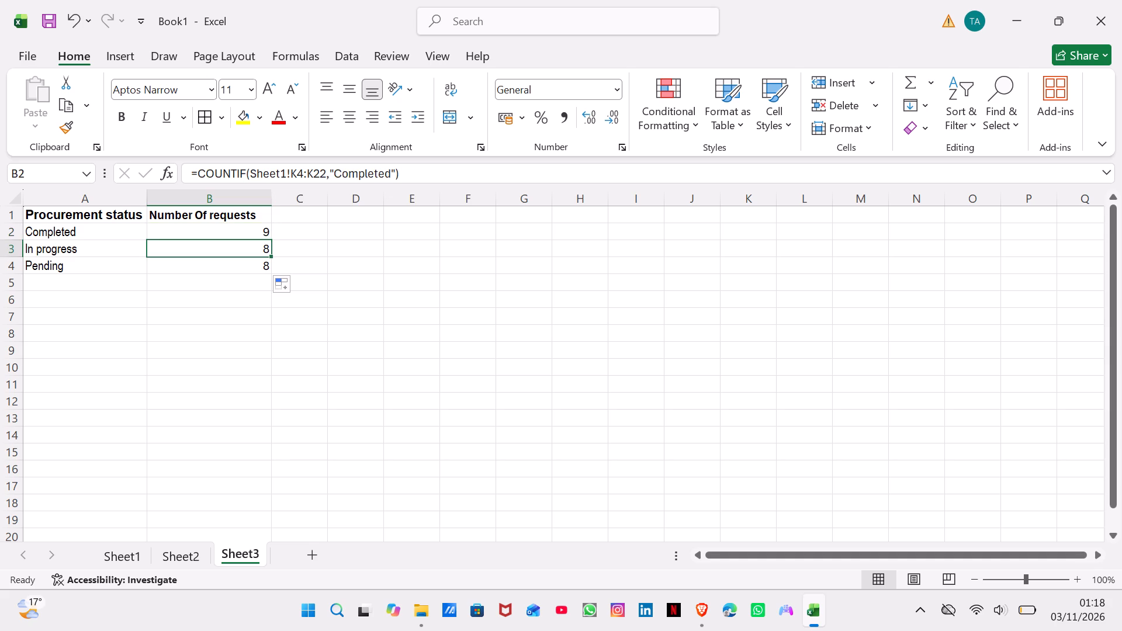
click(390, 175)
key(BackSpace)
key(BackSpace)
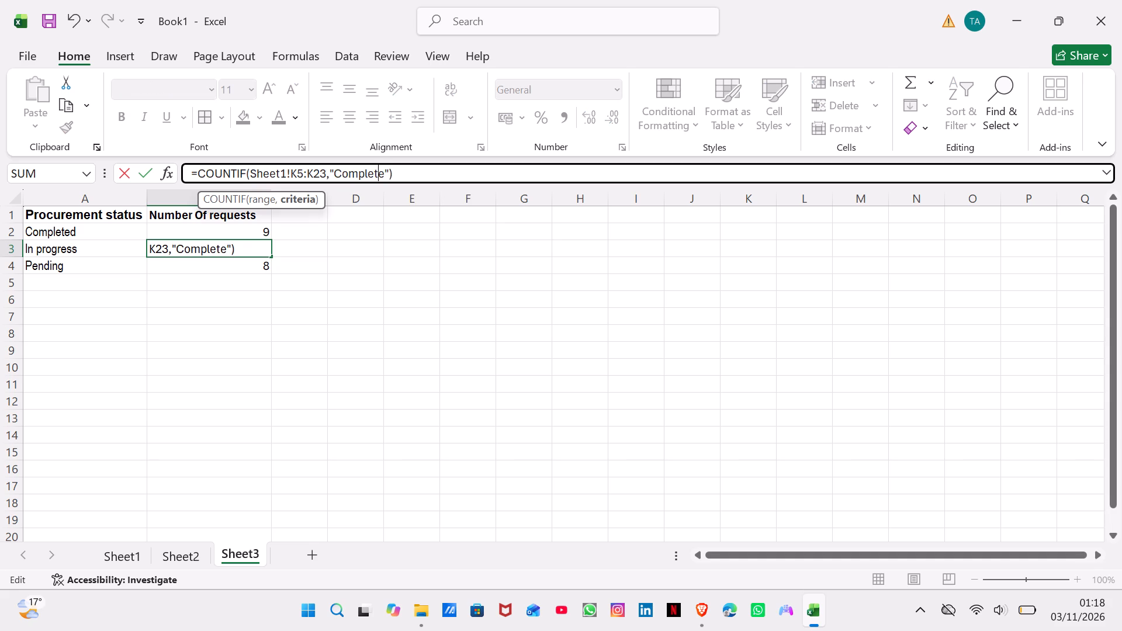
key(BackSpace)
key(BackSpace)
key(BackSpace)
key(BackSpace)
key(BackSpace)
key(BackSpace)
key(BackSpace)
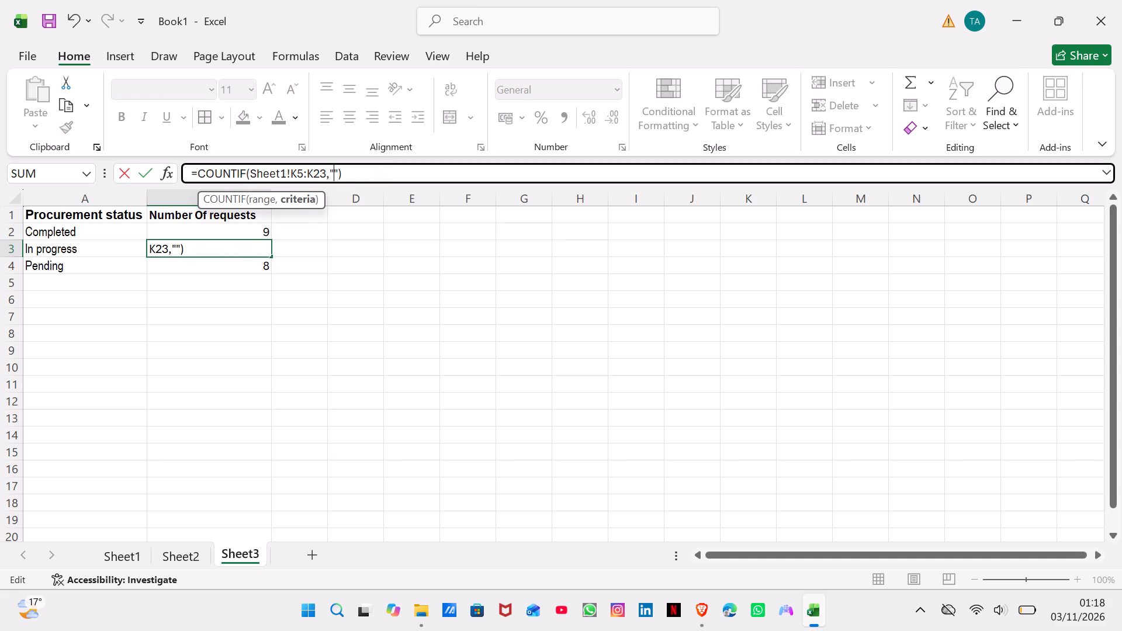
key(i)
text(nprogess)
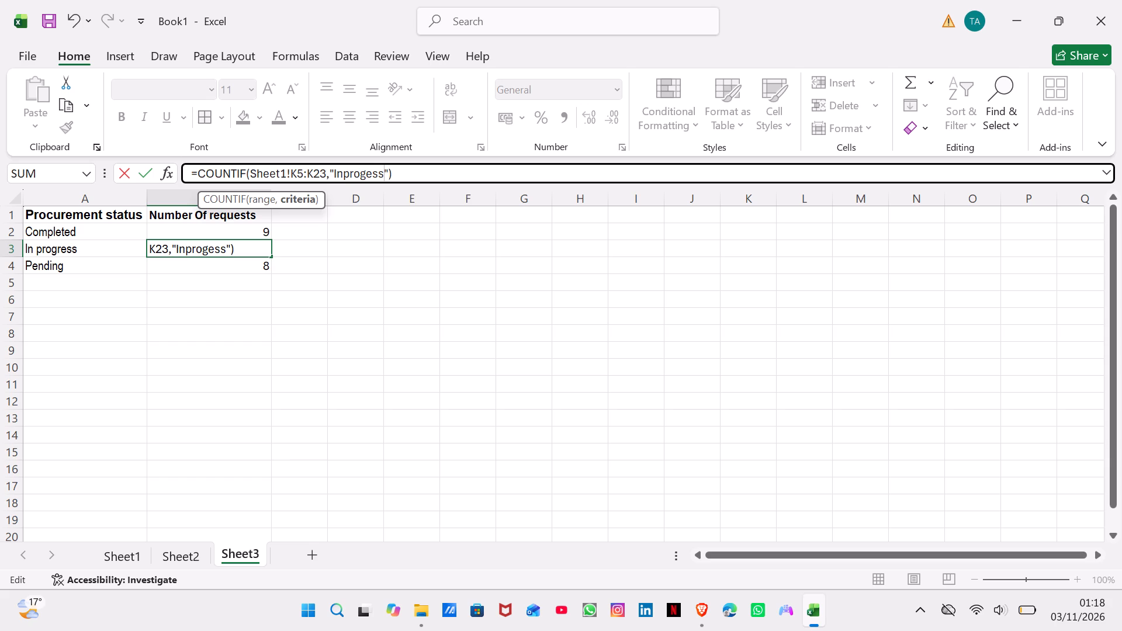
click(344, 174)
key(space)
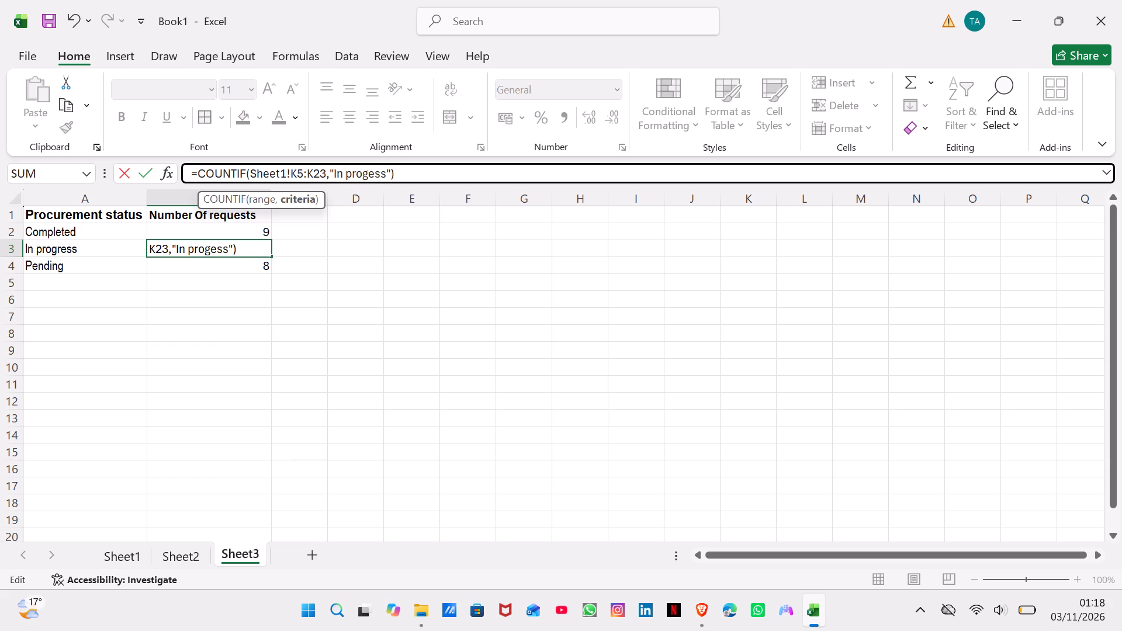
key(Return)
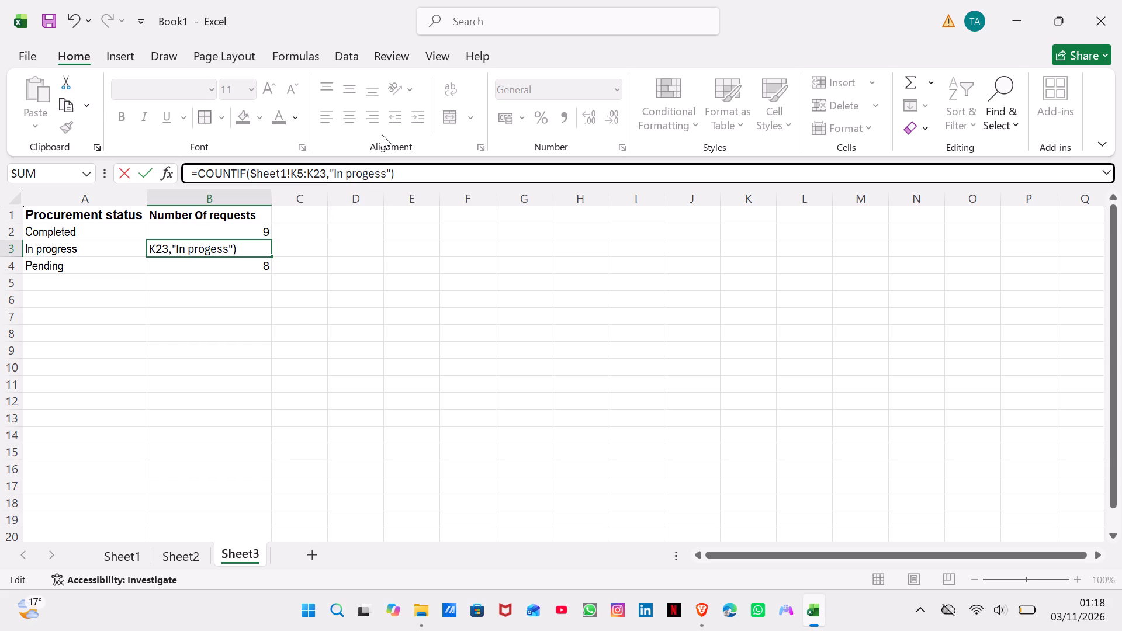
Check the Status column's rows on Sheet1 and set the COUNTIF range in Sheet3's B3 to Sheet1!K3:K22.
click(200, 249)
click(111, 547)
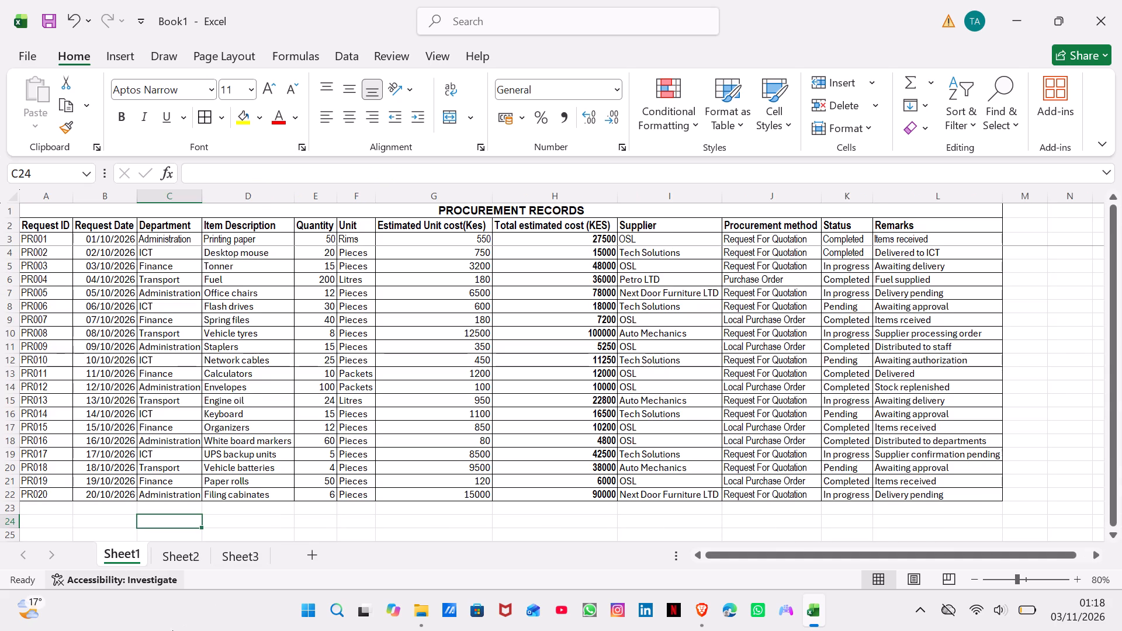
click(229, 553)
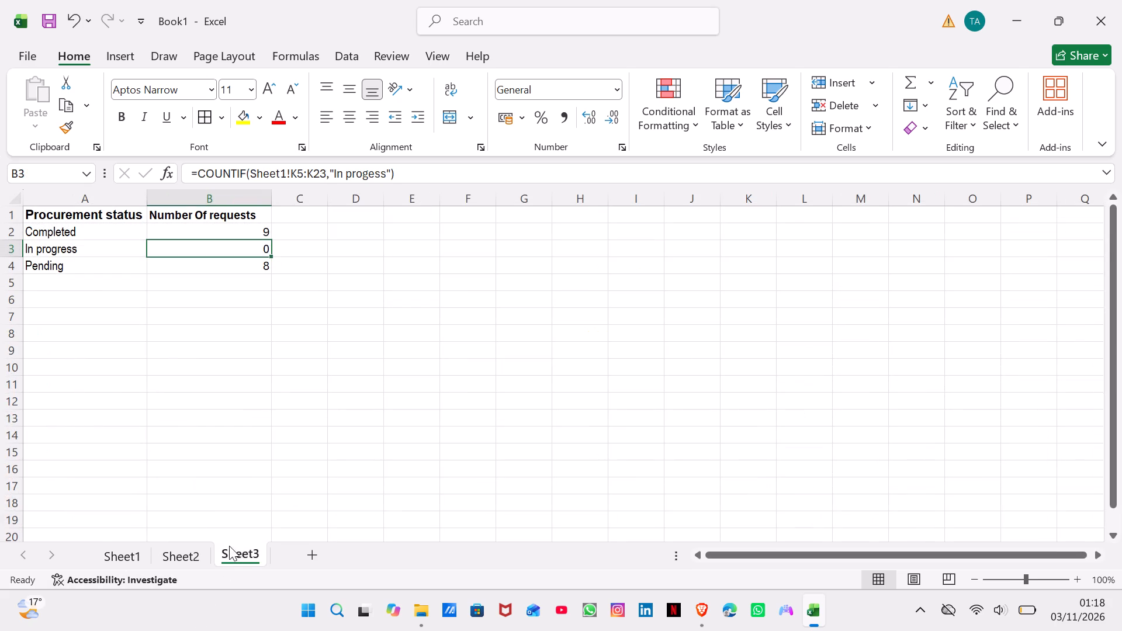
click(255, 246)
click(302, 169)
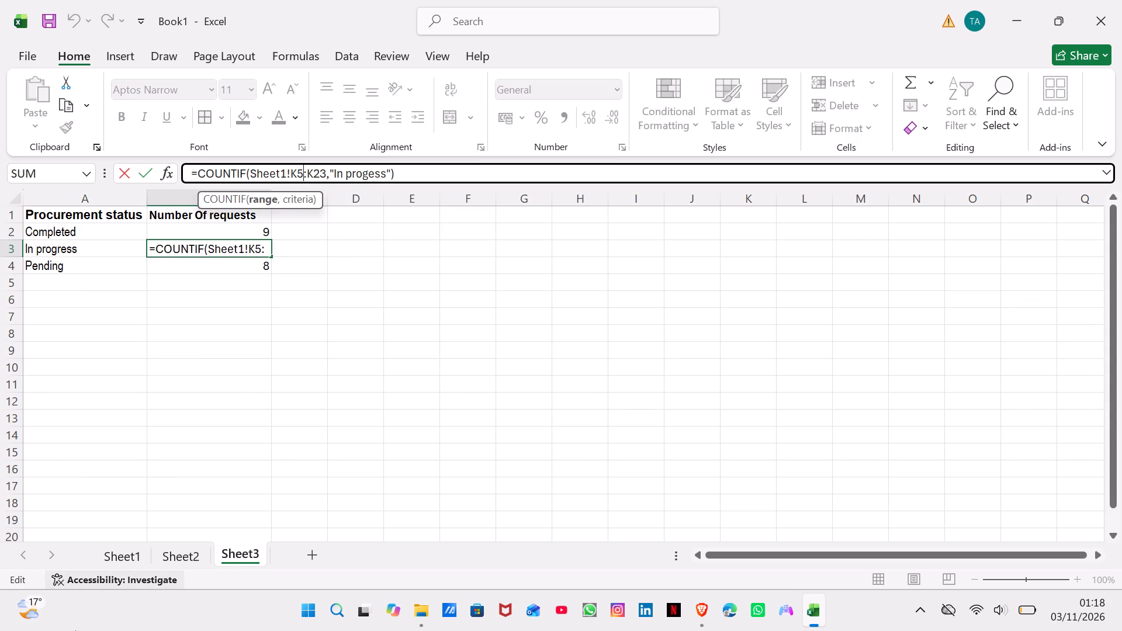
click(140, 553)
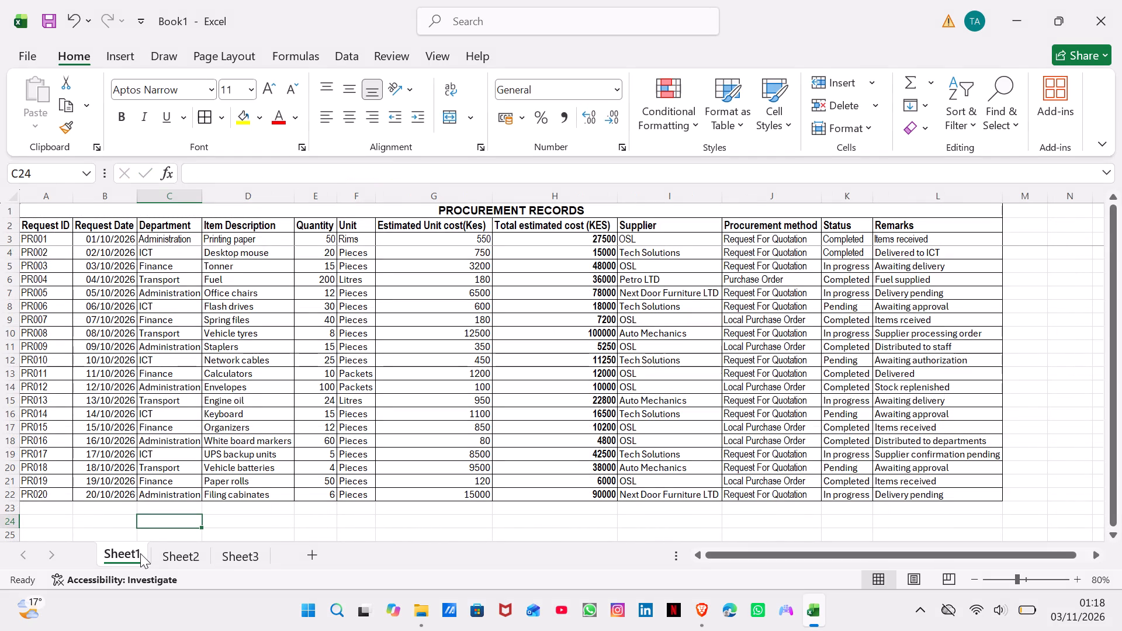
click(140, 553)
click(219, 550)
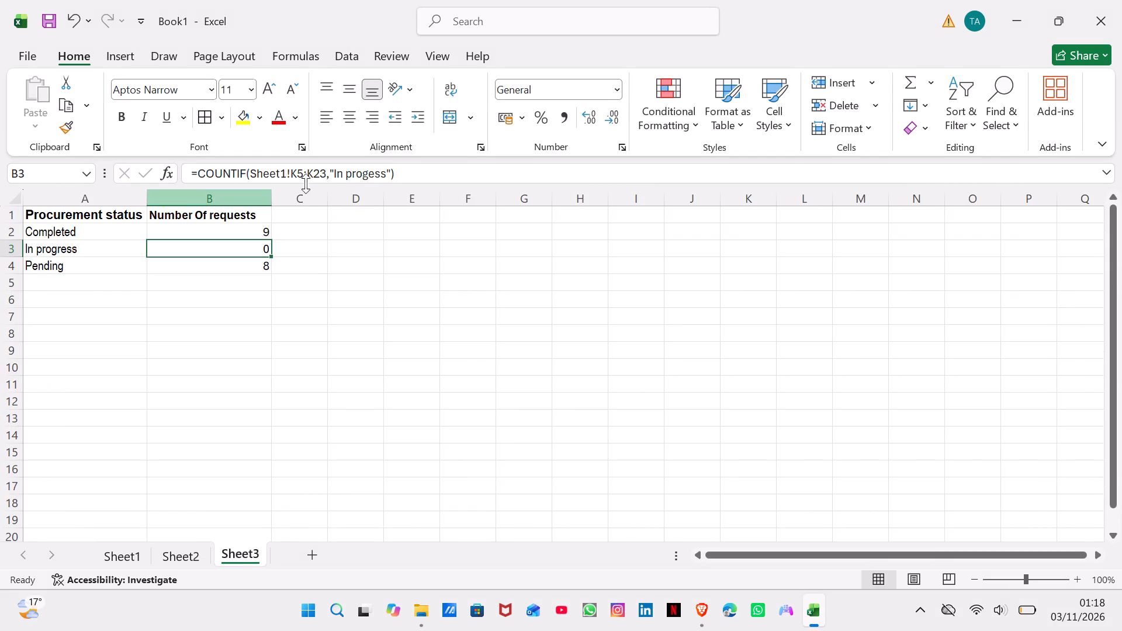
click(300, 181)
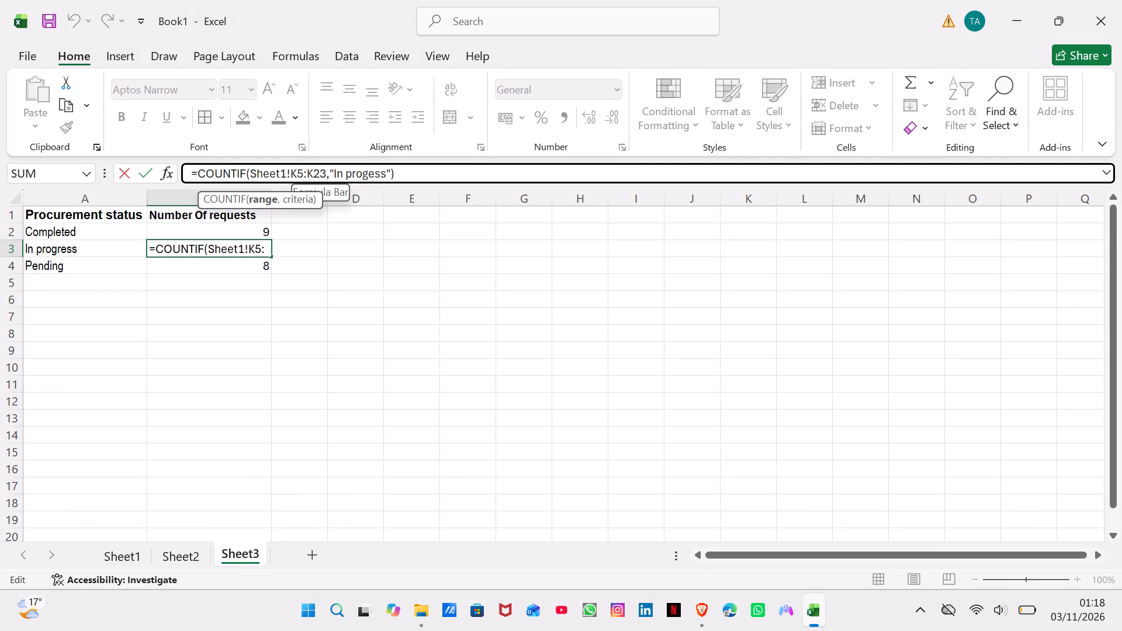
key(BackSpace)
key(3)
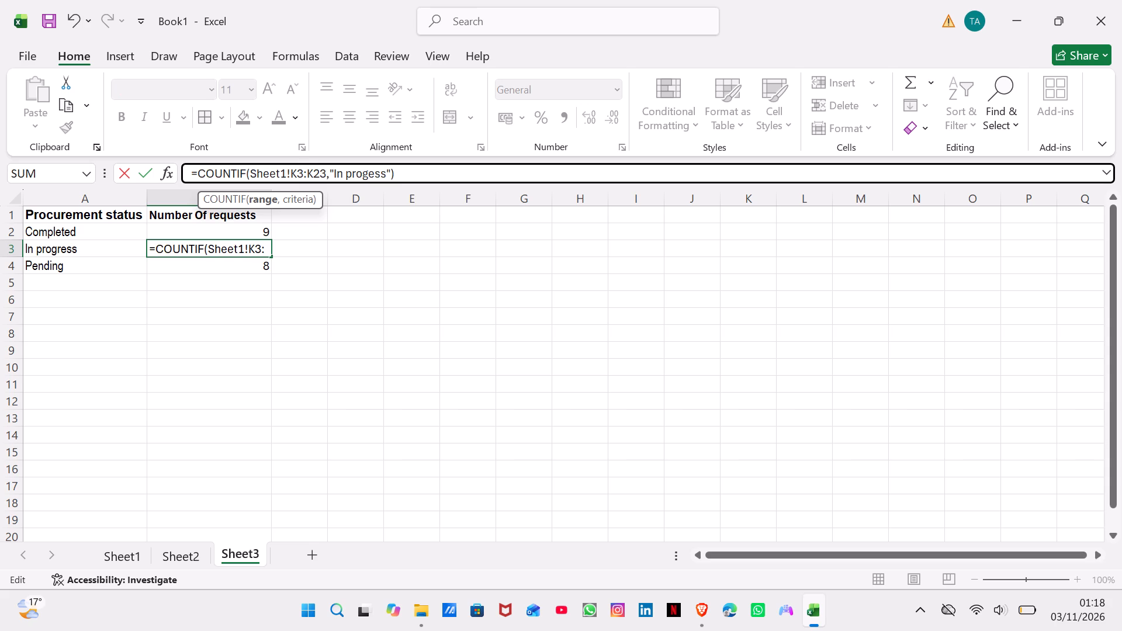
click(325, 173)
key(BackSpace)
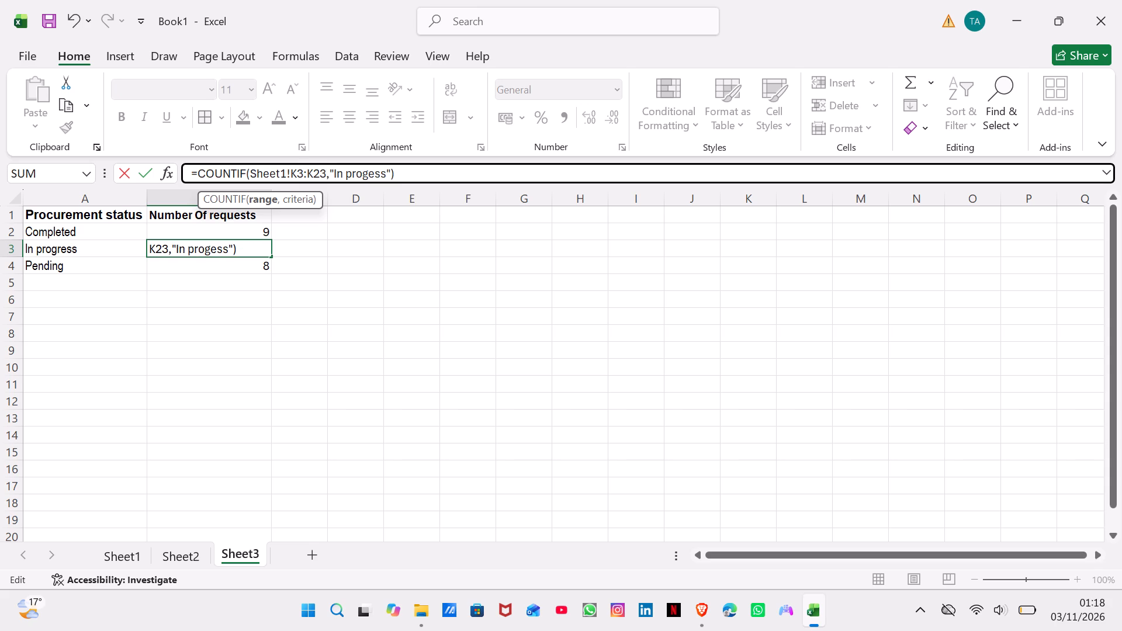
key(2)
key(Return)
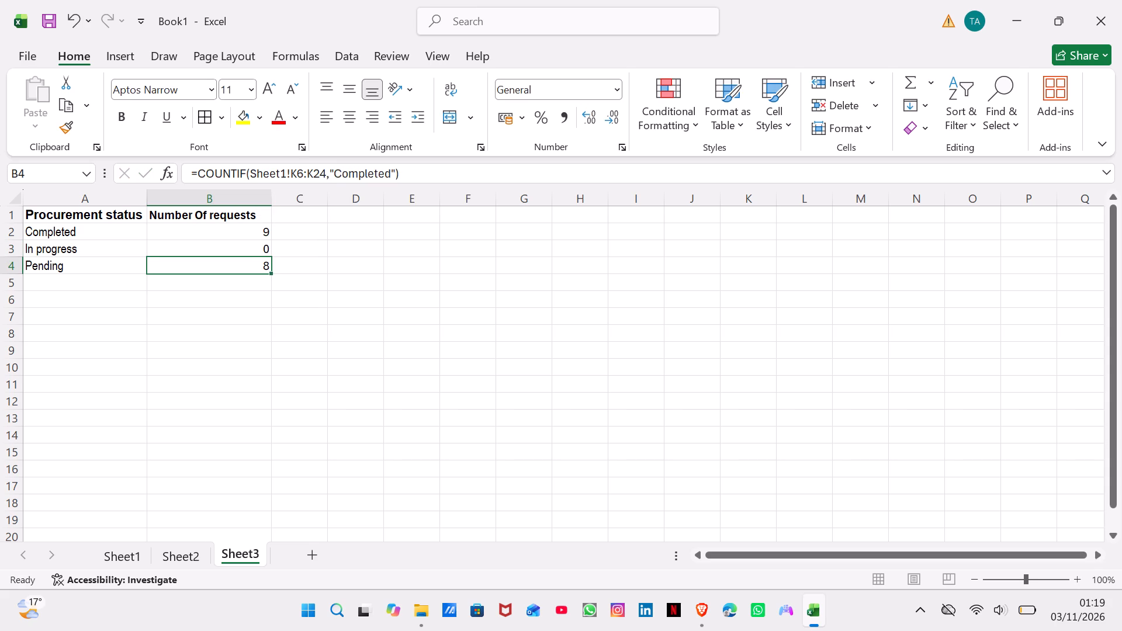
Change the start of the COUNTIF range in B3 to K2, making it Sheet1!K2:K22.
click(242, 244)
click(302, 167)
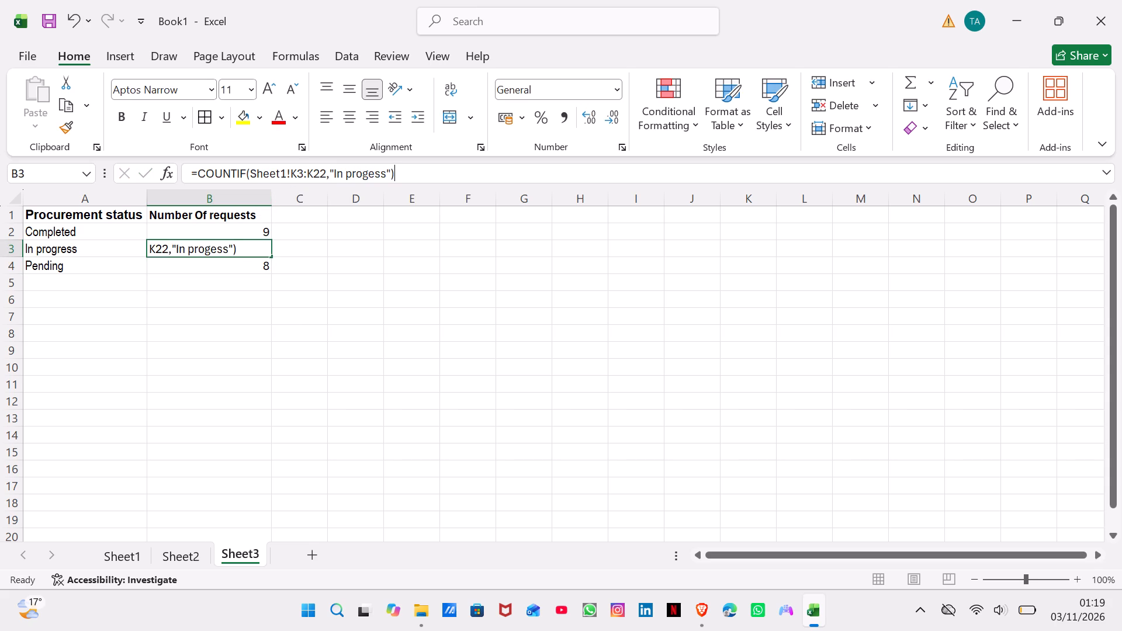
key(BackSpace)
key(2)
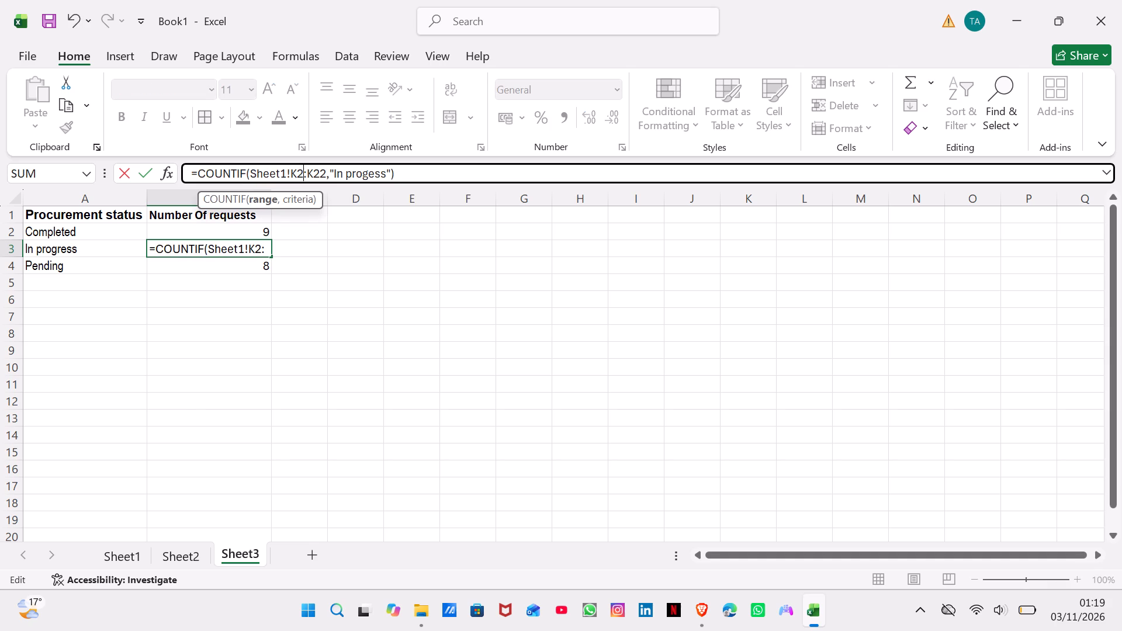
key(Return)
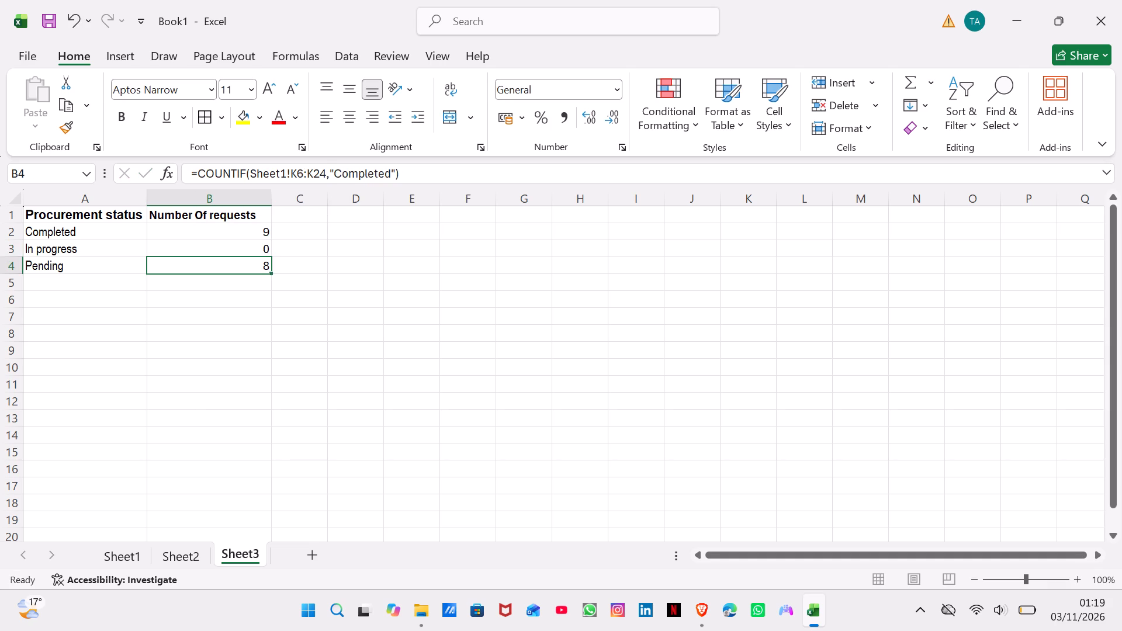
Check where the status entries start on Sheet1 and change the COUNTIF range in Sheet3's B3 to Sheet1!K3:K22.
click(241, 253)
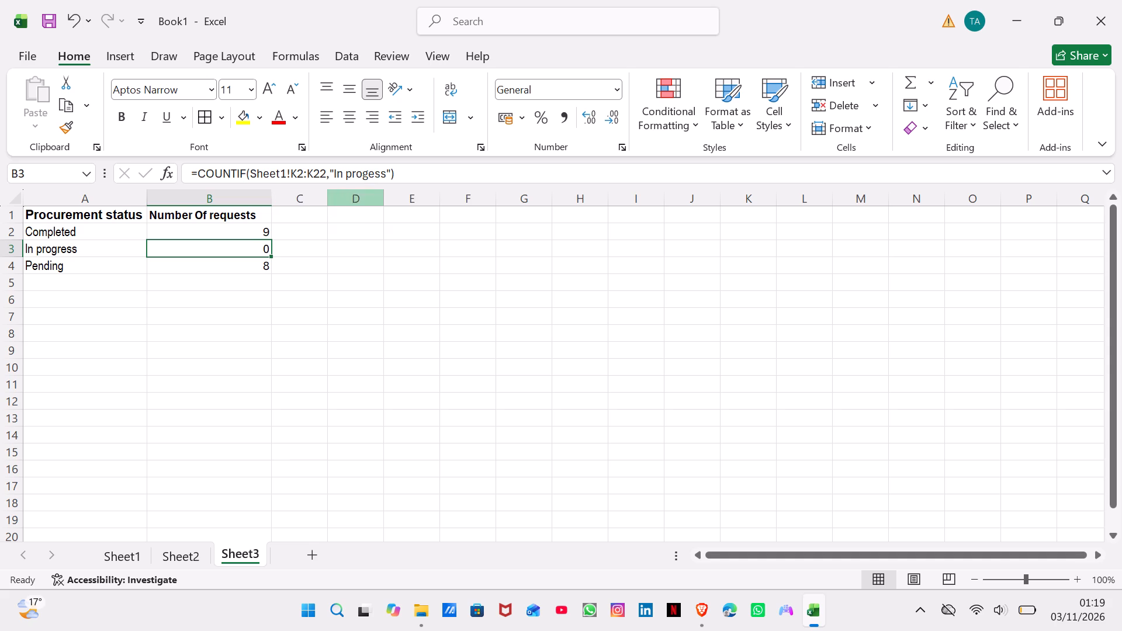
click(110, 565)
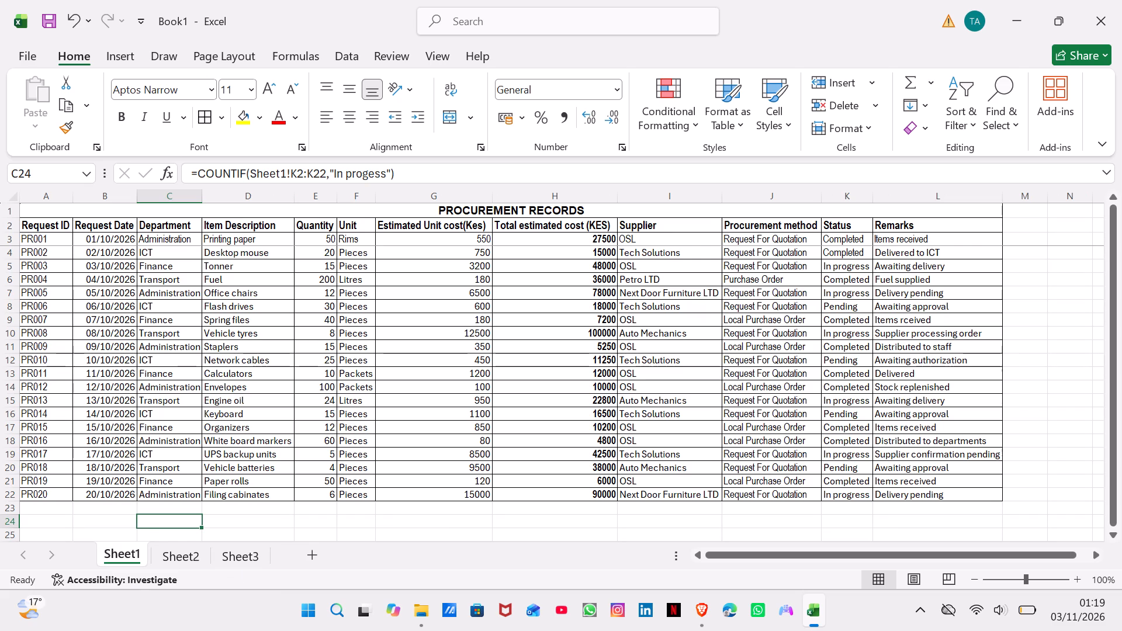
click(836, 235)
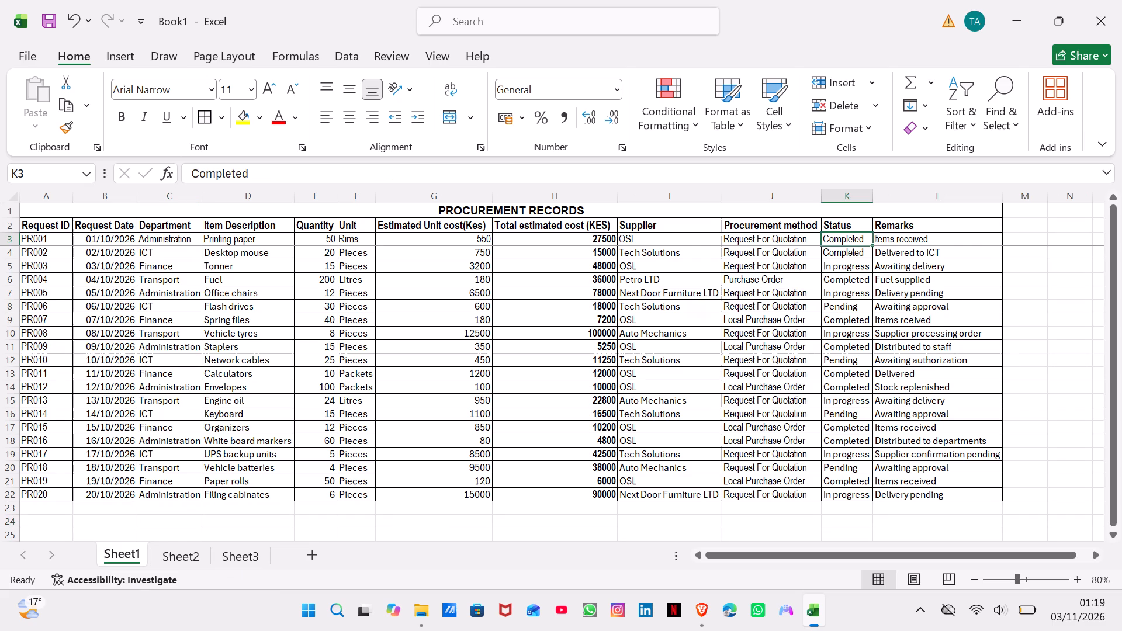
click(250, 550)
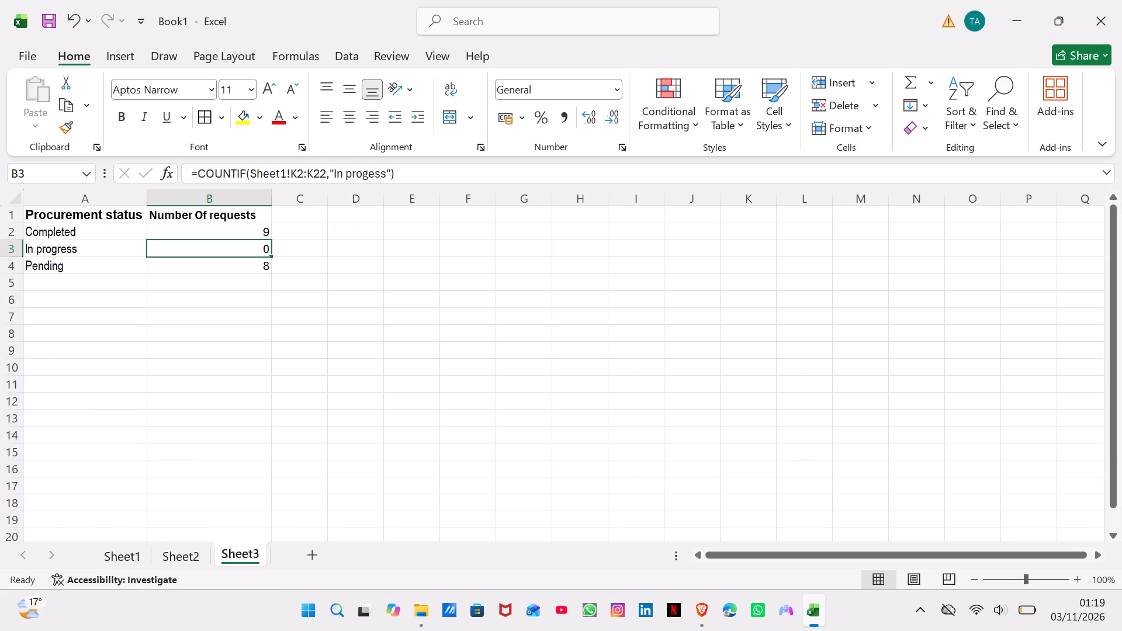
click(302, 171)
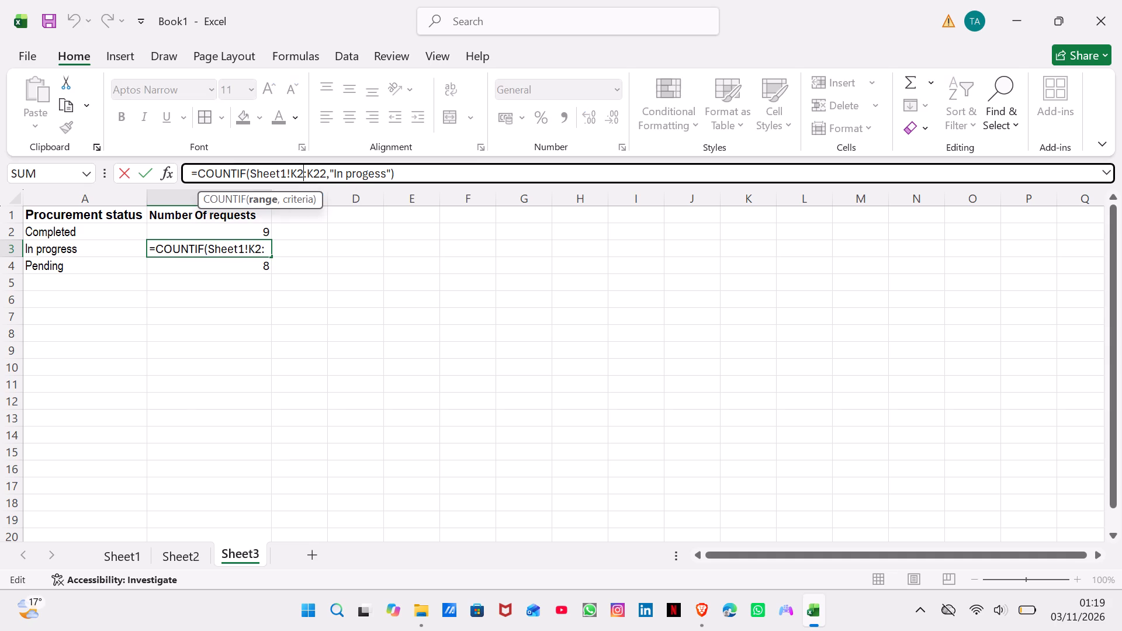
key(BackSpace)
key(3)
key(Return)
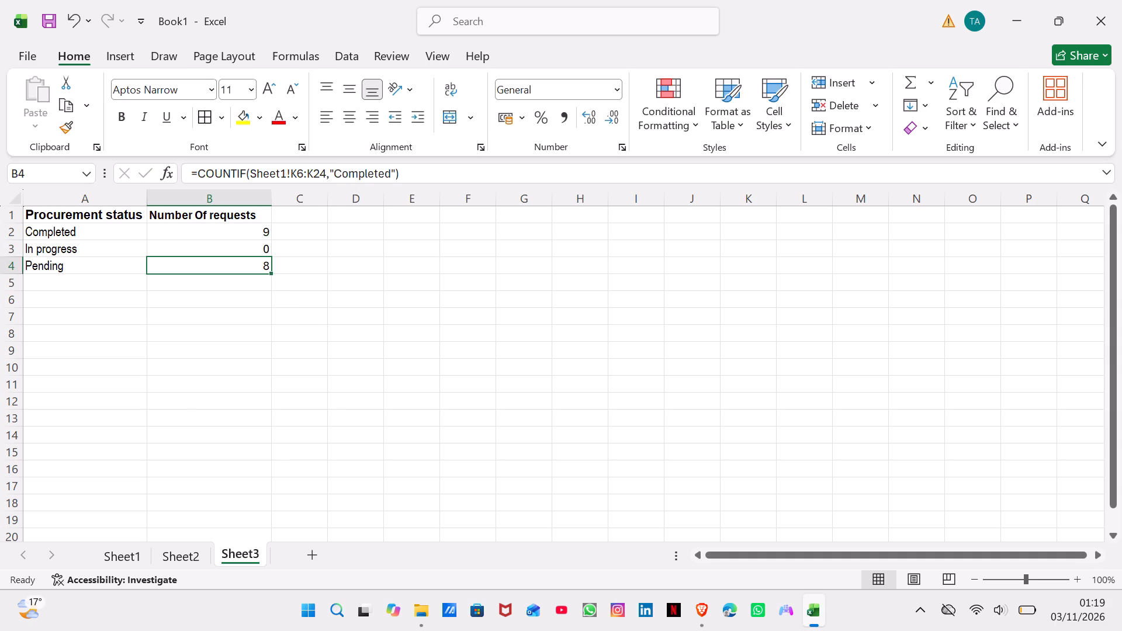
Compare the In progress formula in Sheet3's B3 with the Status column entries on Sheet1.
click(245, 254)
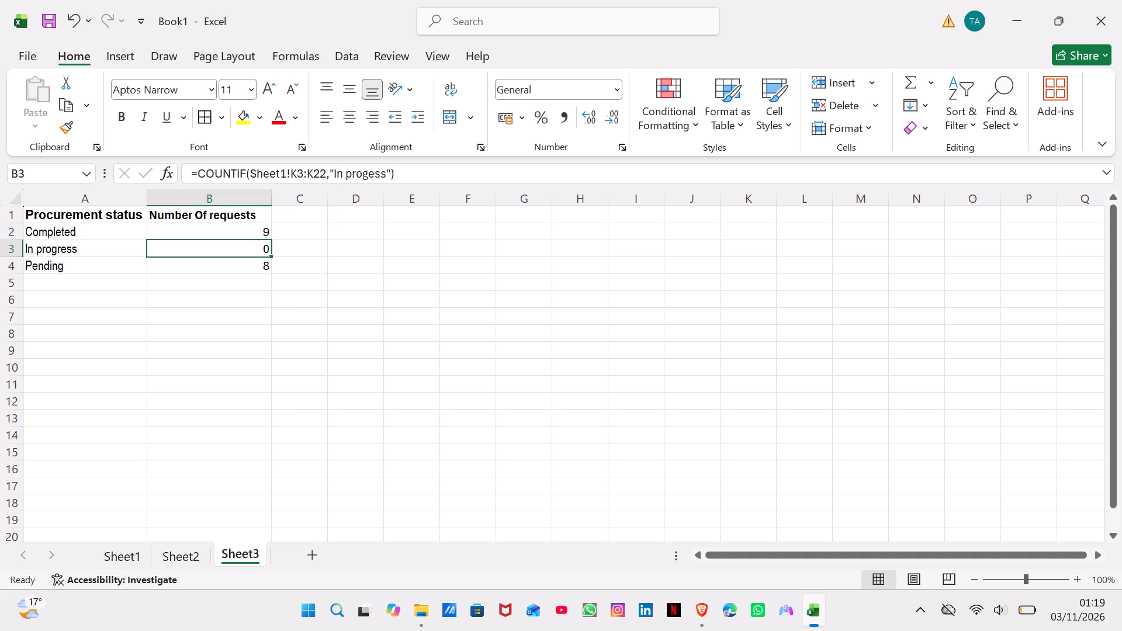
click(134, 550)
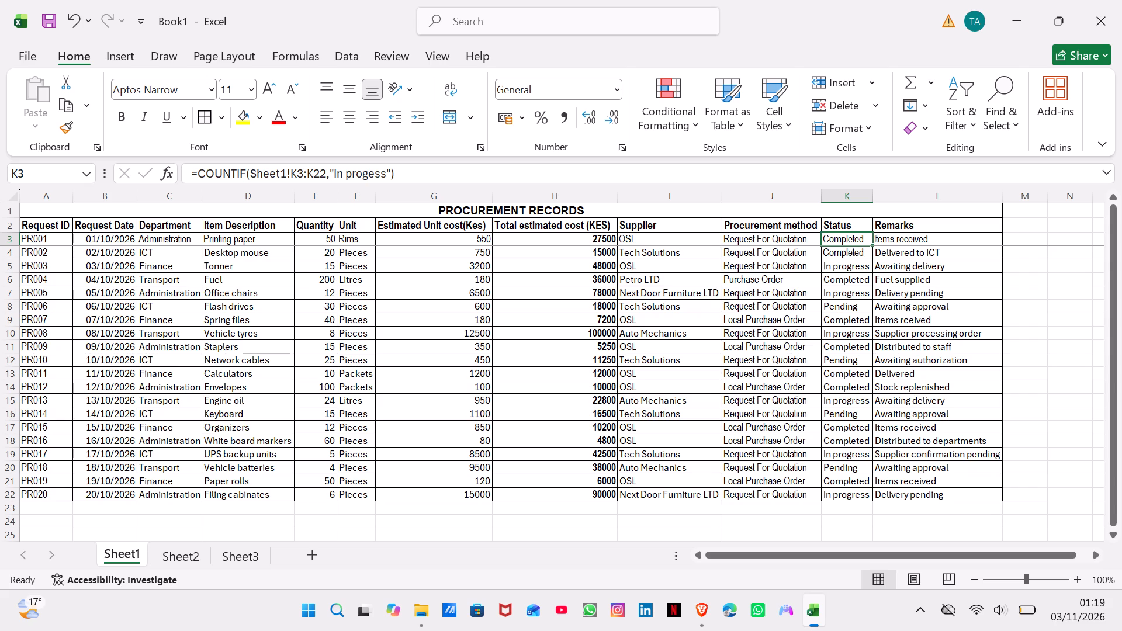
click(846, 244)
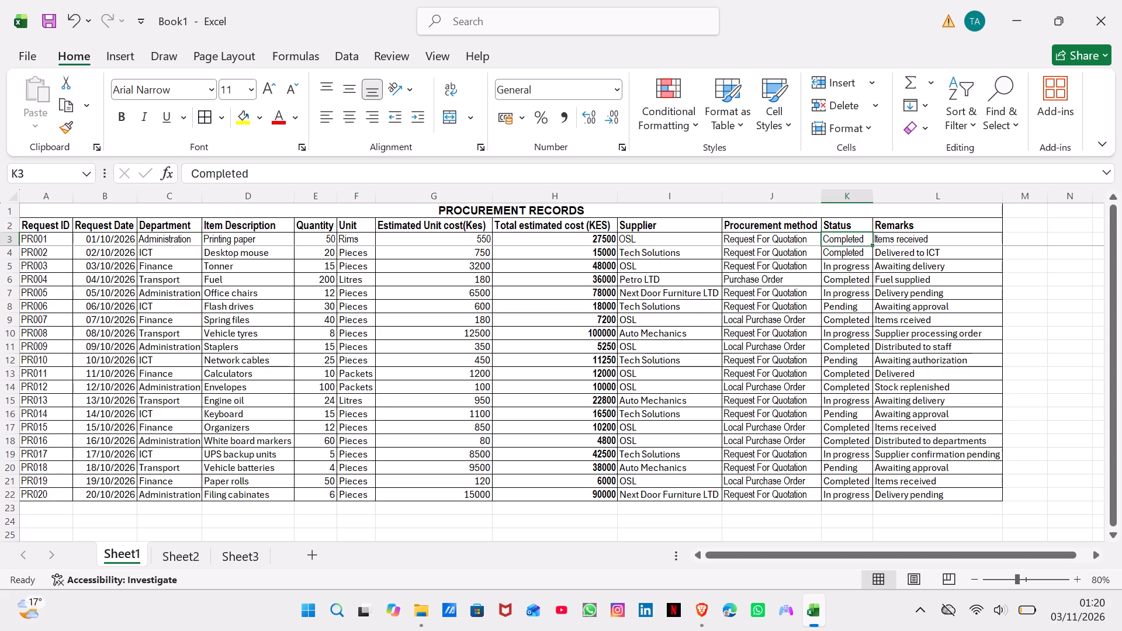
click(262, 557)
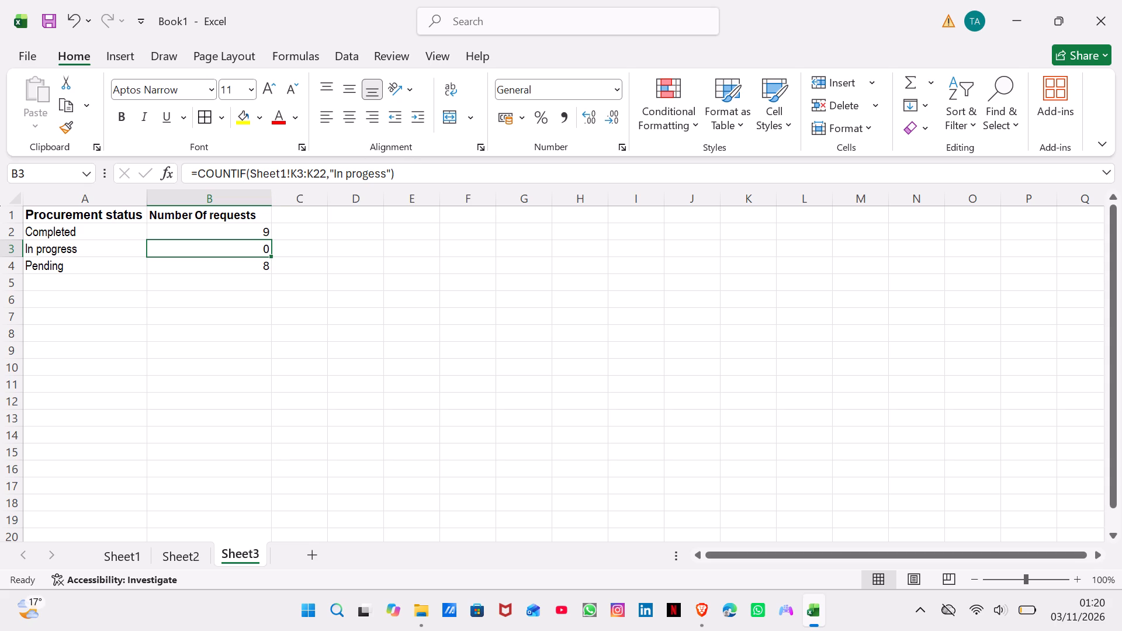
click(131, 561)
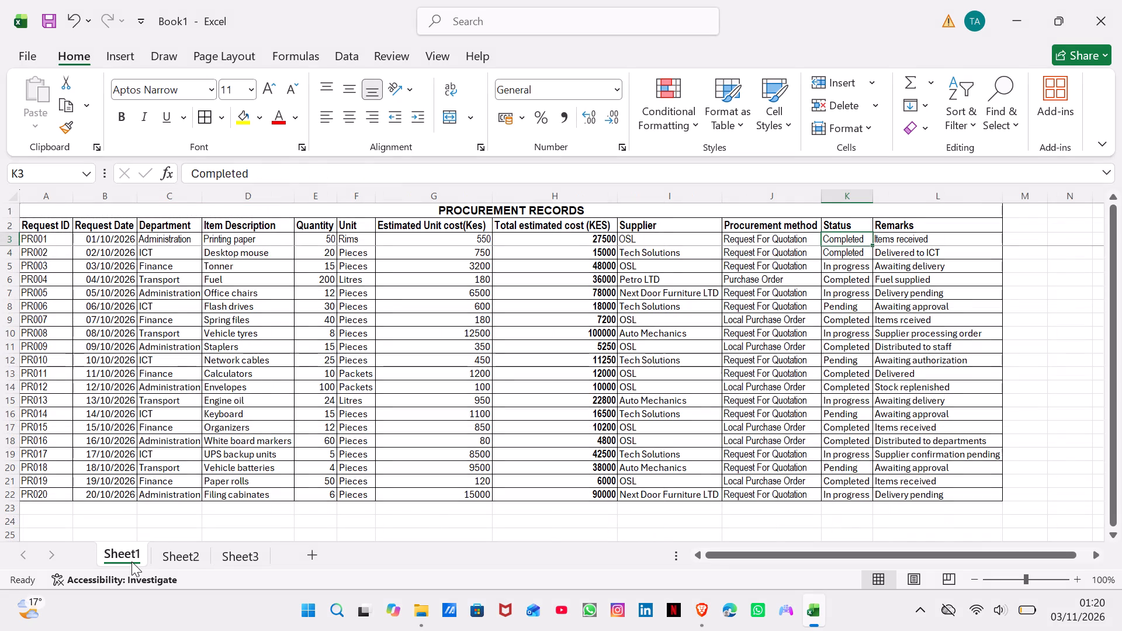
click(227, 550)
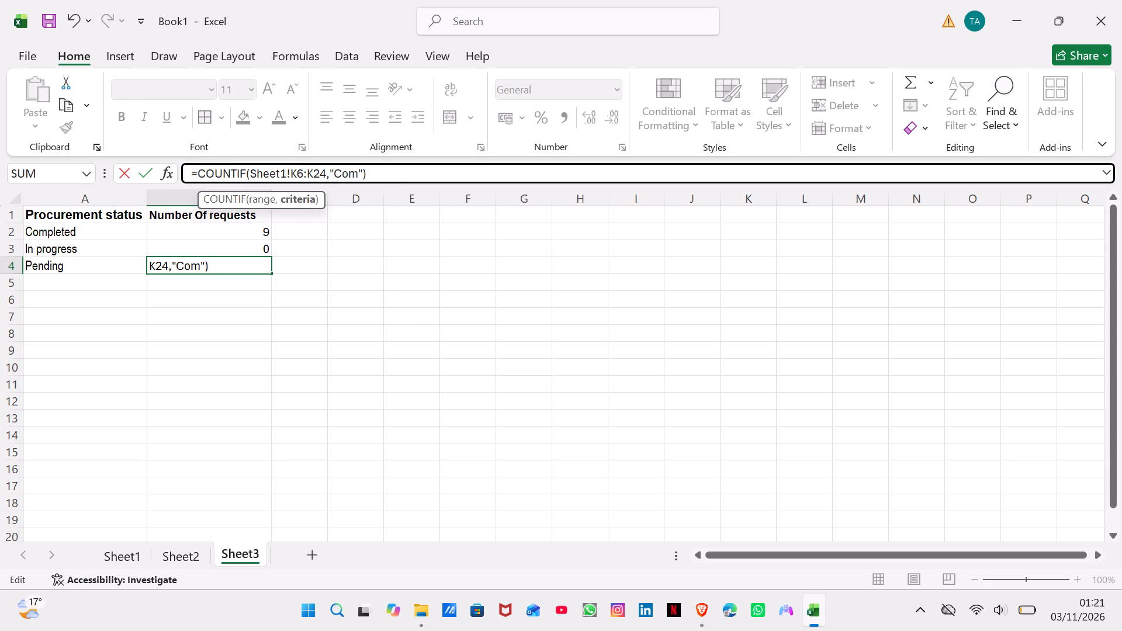
key(BackSpace)
key(BackSpace)
key(p)
text(ending)
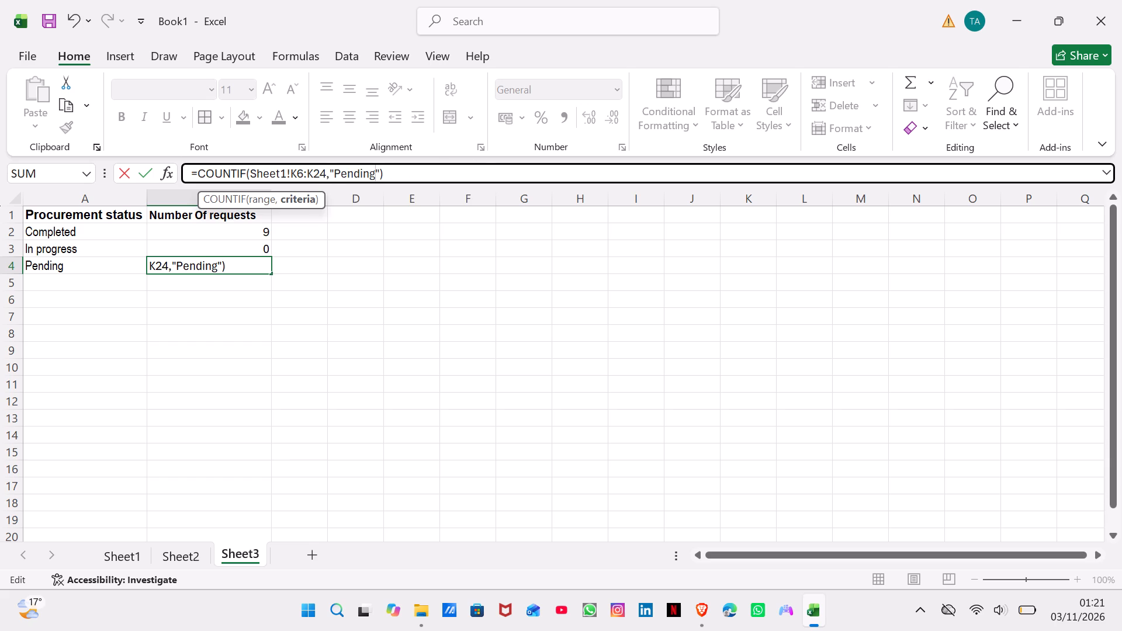
Set the COUNTIF range in B4 to Sheet1!K2:K22.
click(302, 173)
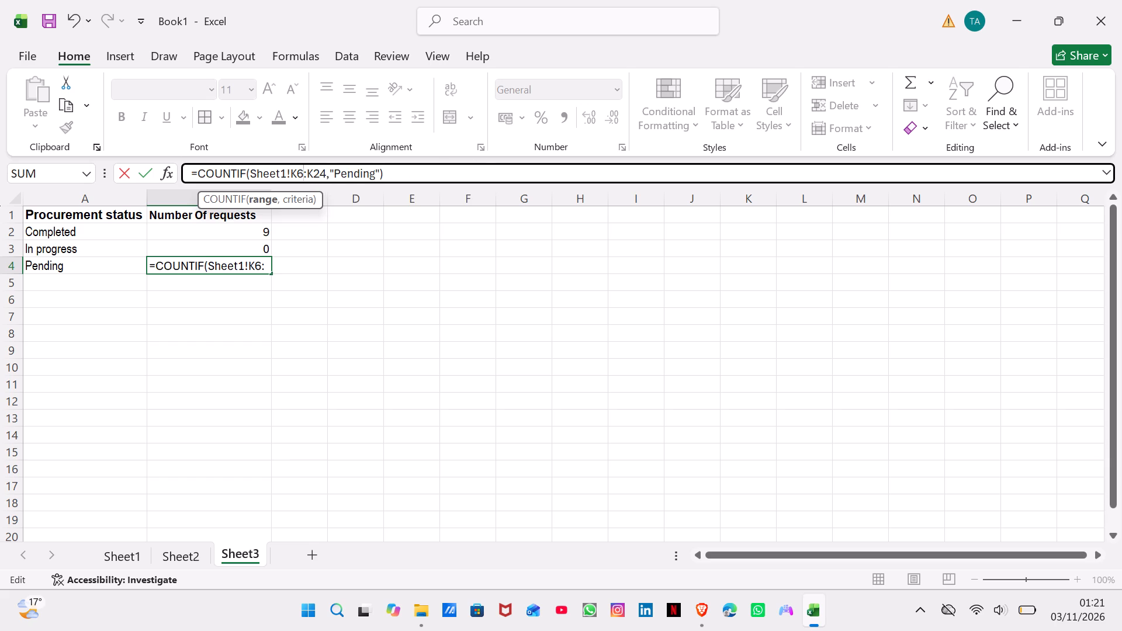
key(BackSpace)
key(2)
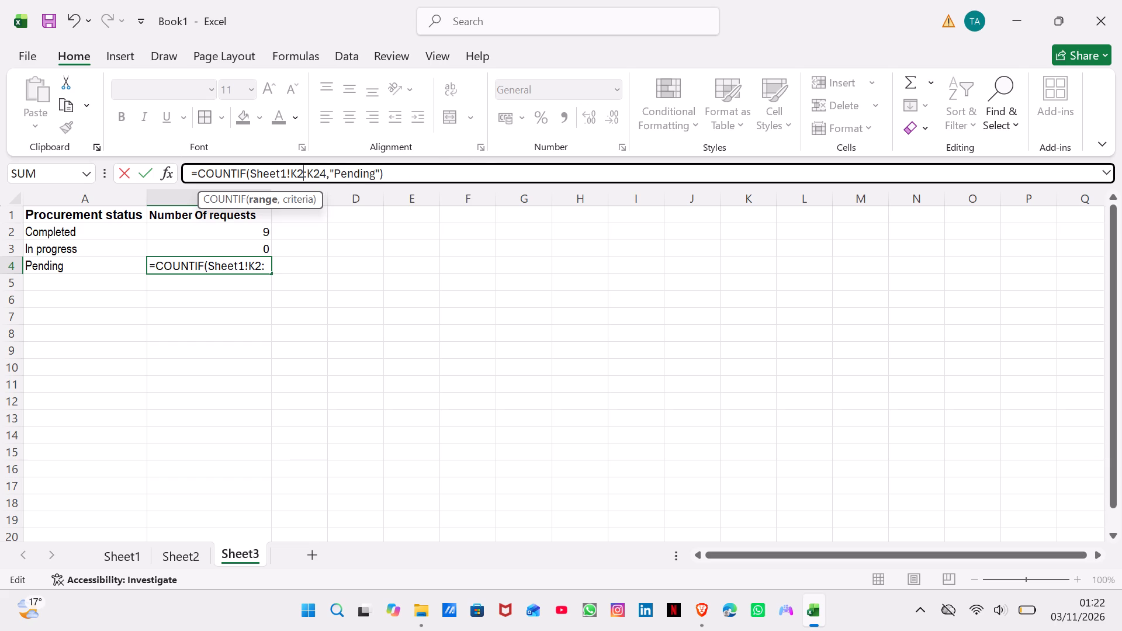
click(325, 173)
key(BackSpace)
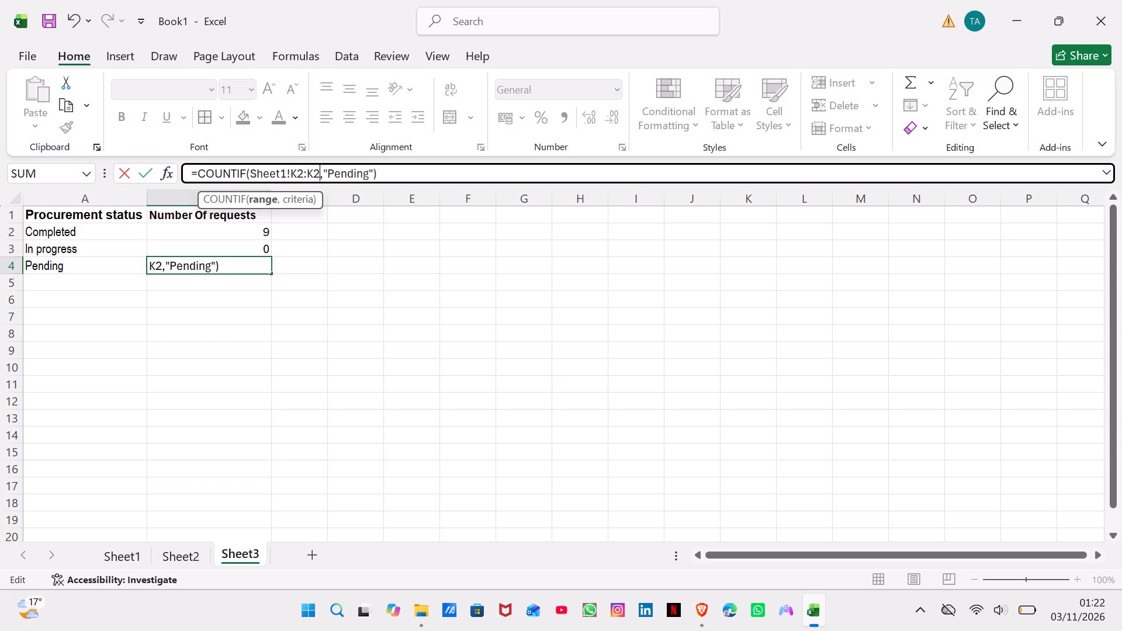
key(2)
key(Return)
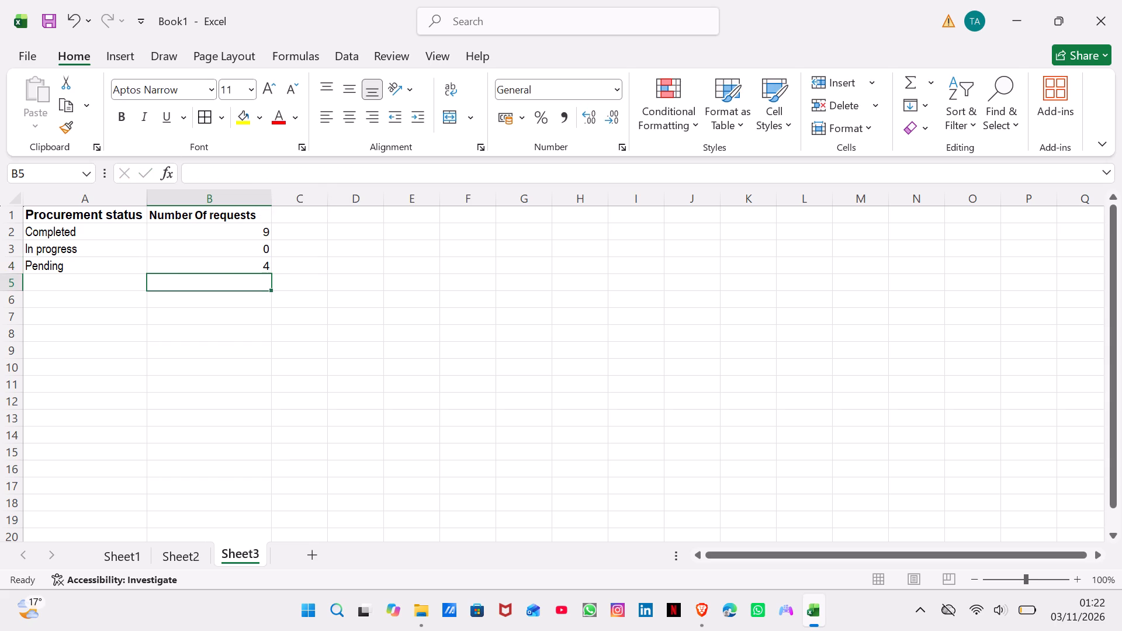
Recheck the Status column on Sheet1 and set the COUNTIF range in Sheet3's B3 to Sheet1!K2:K22.
click(207, 251)
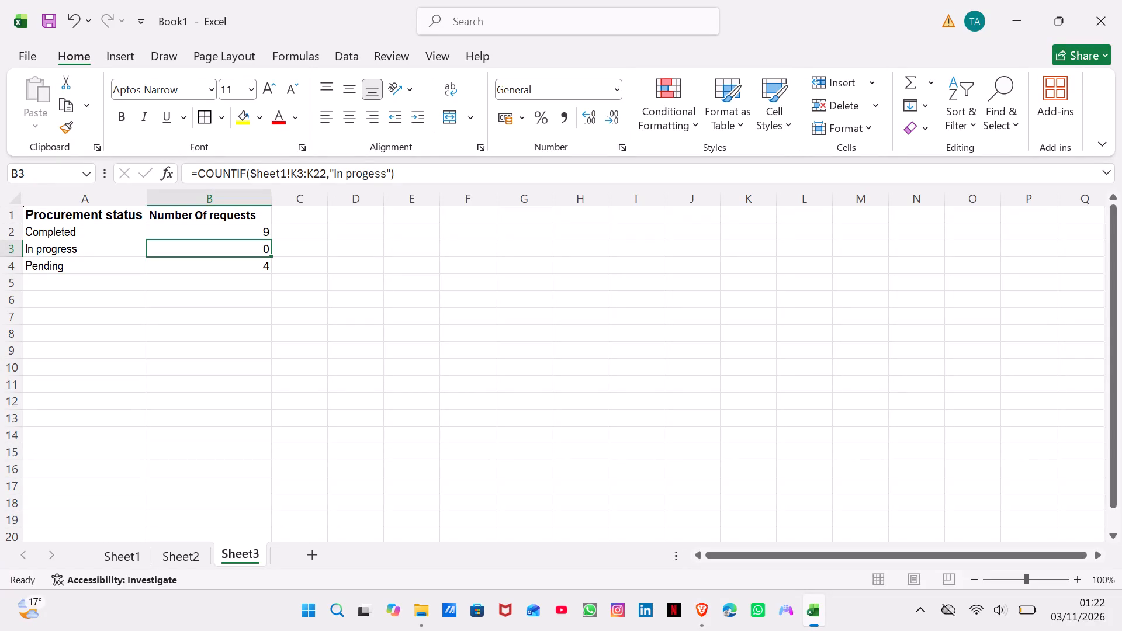
click(124, 559)
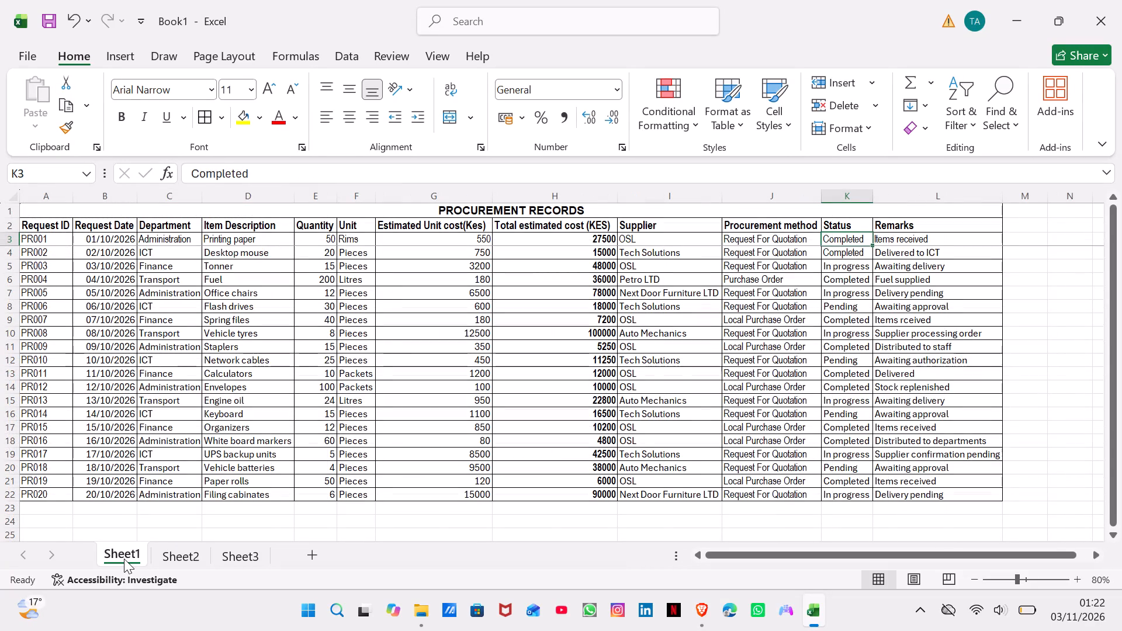
click(239, 549)
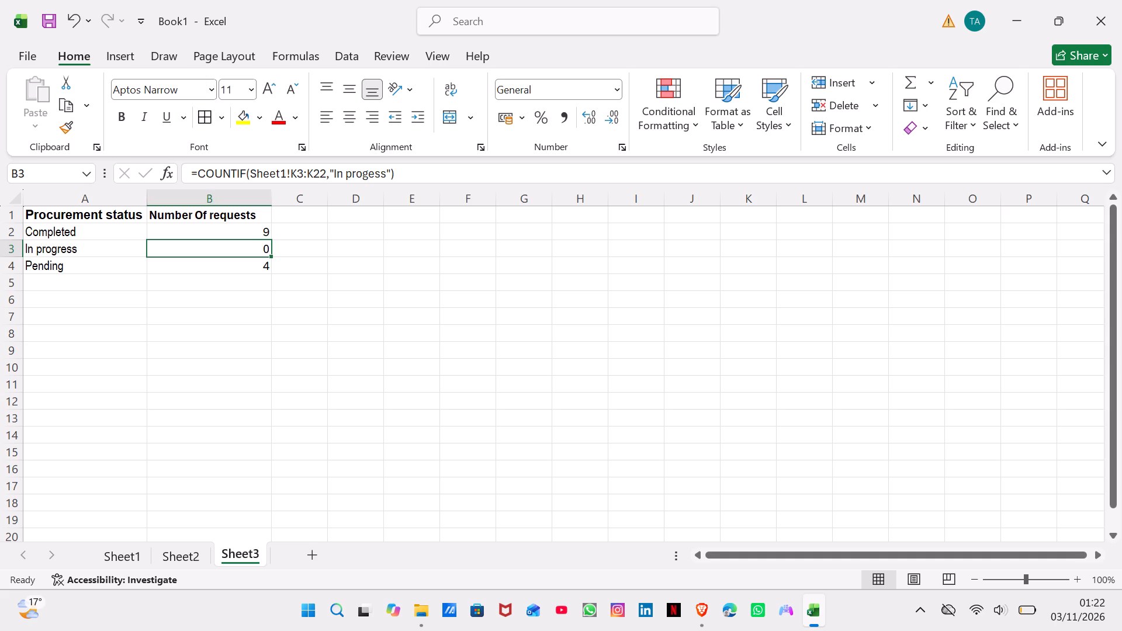
click(302, 175)
key(BackSpace)
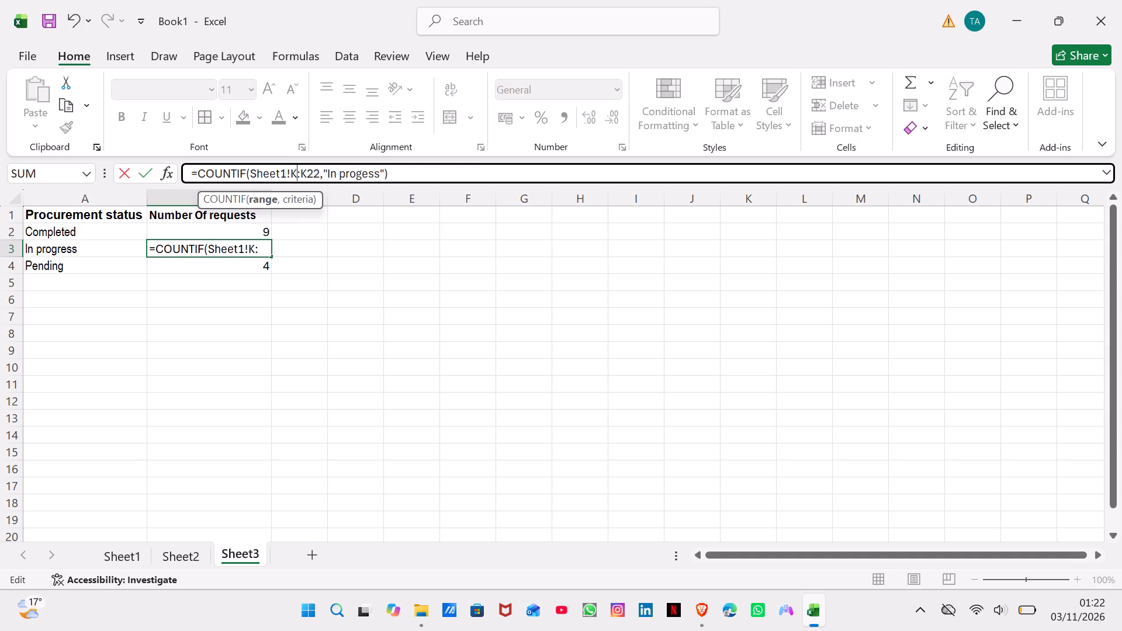
key(2)
key(Return)
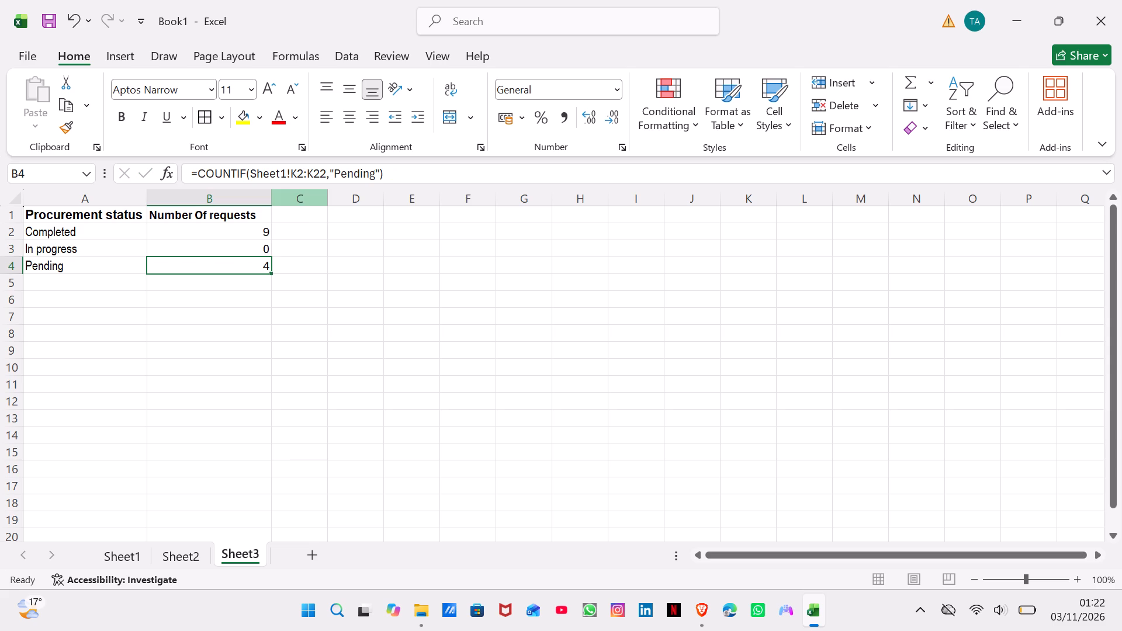
Compare B3's criterion with the Status wording on Sheet1 and correct its spelling to "In progress".
click(243, 247)
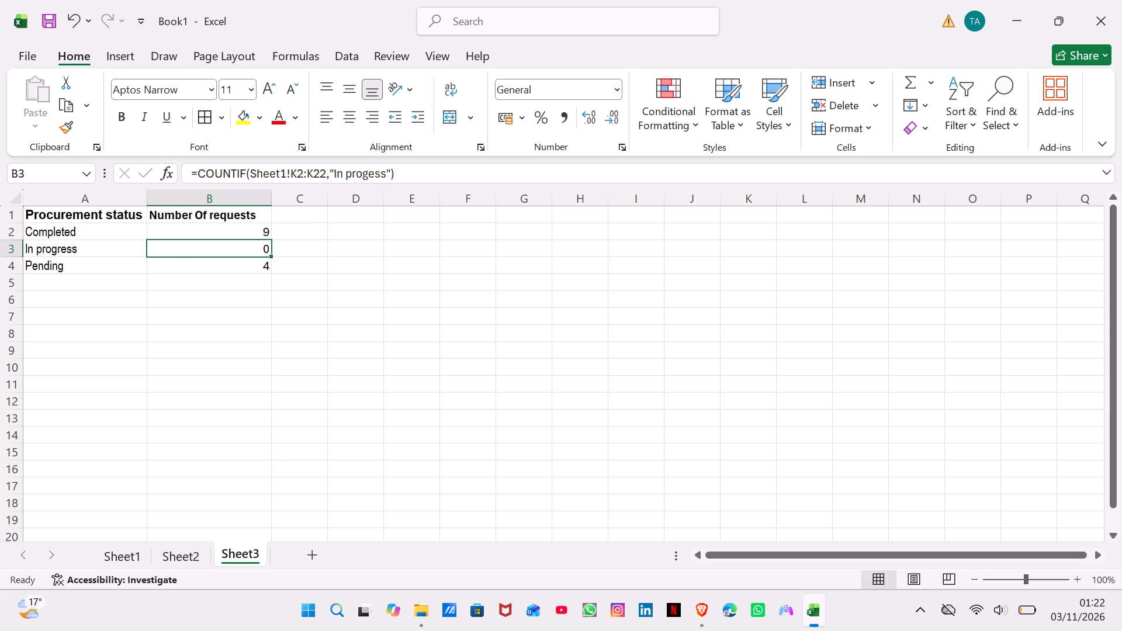
click(249, 265)
click(246, 249)
click(109, 557)
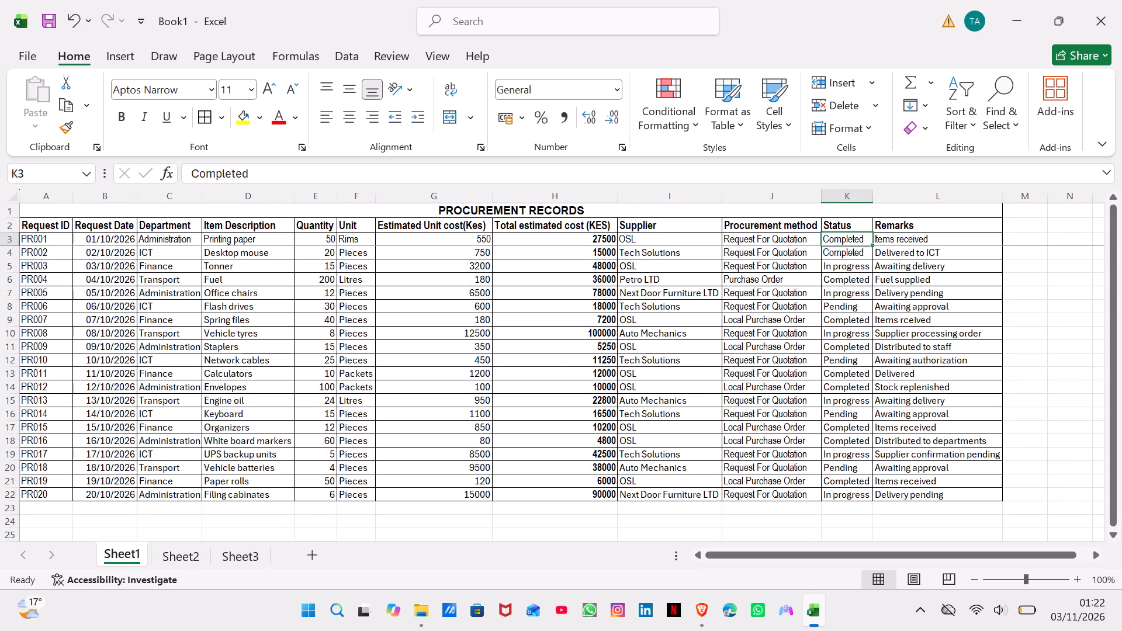
click(237, 552)
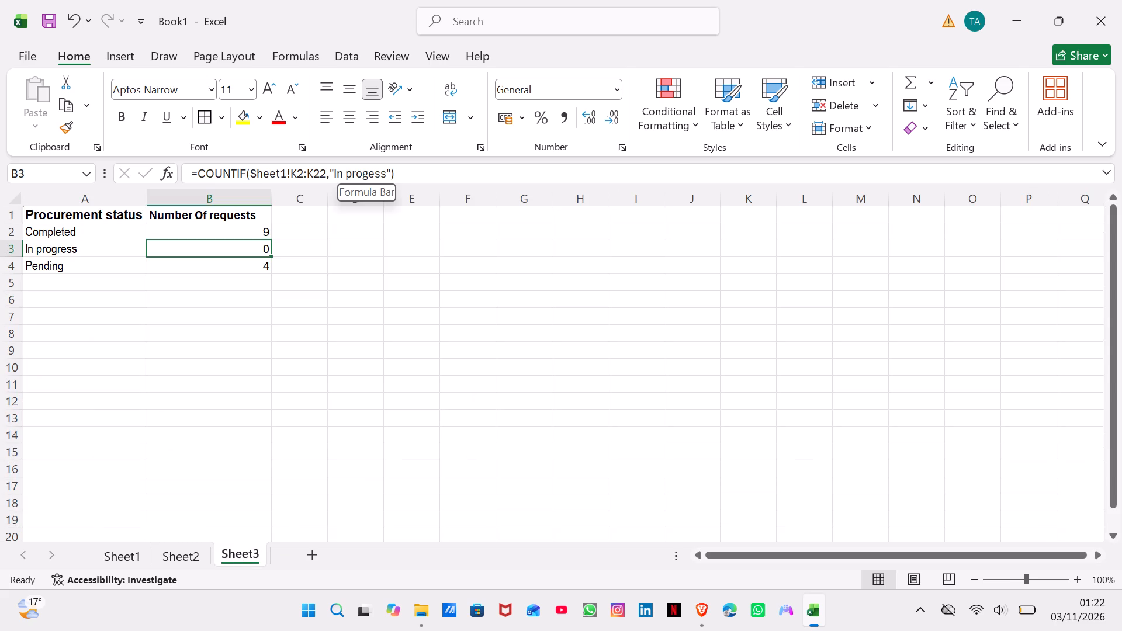
click(345, 174)
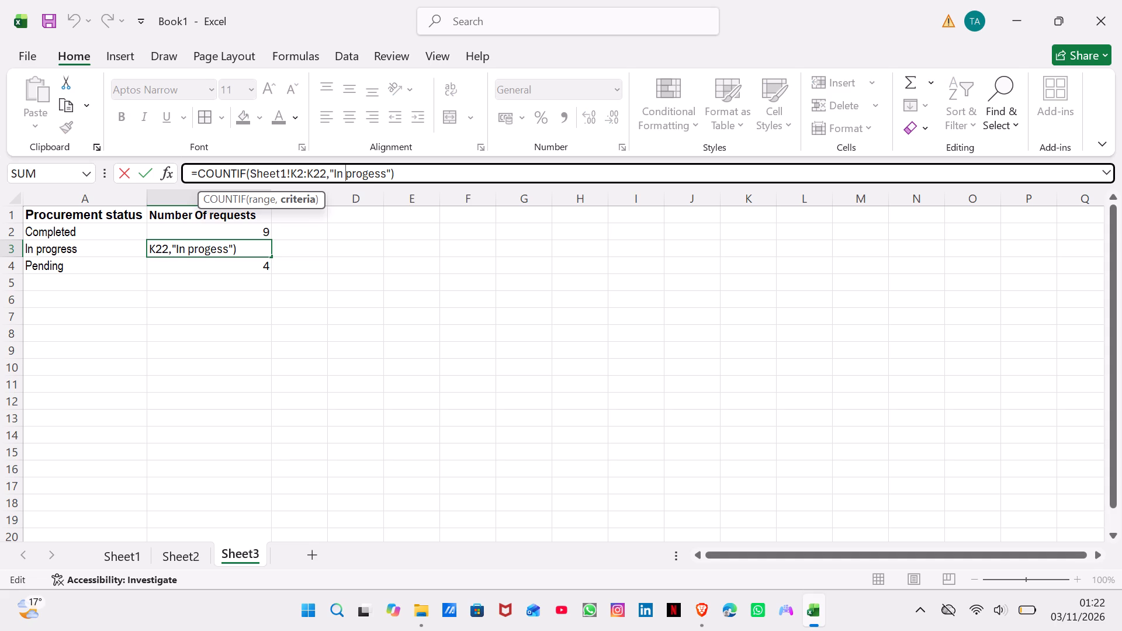
click(367, 176)
key(r)
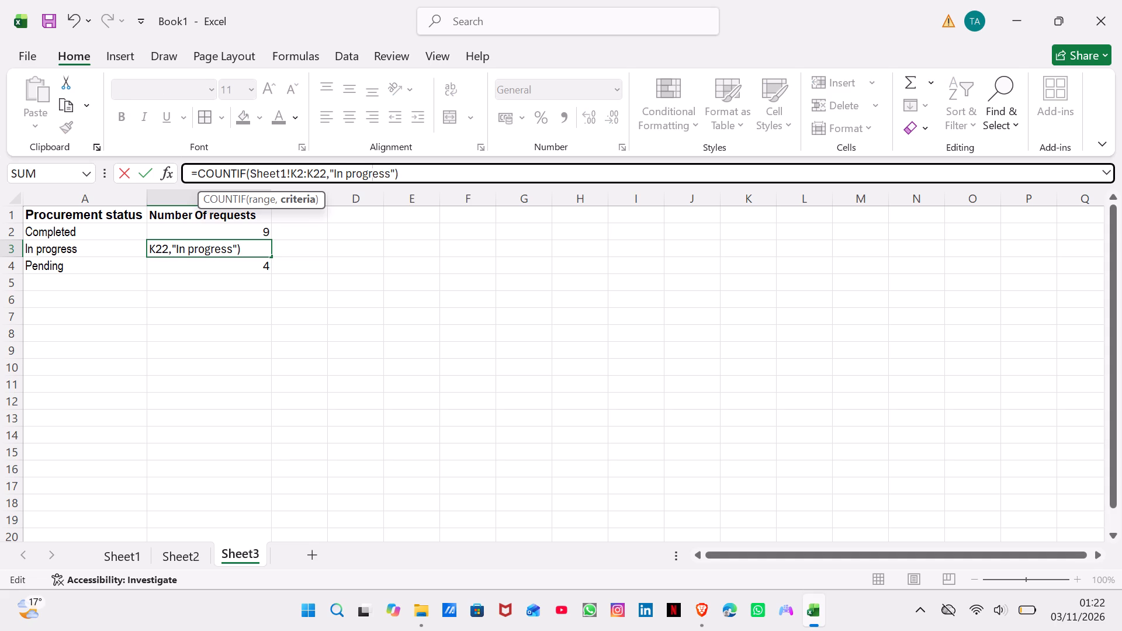
key(Return)
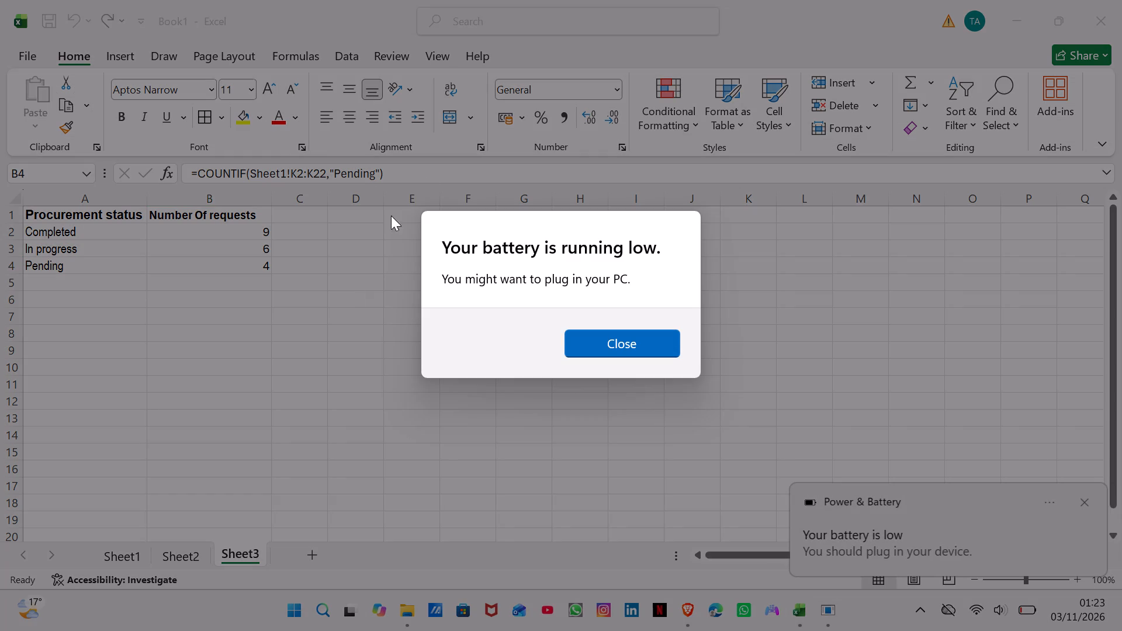